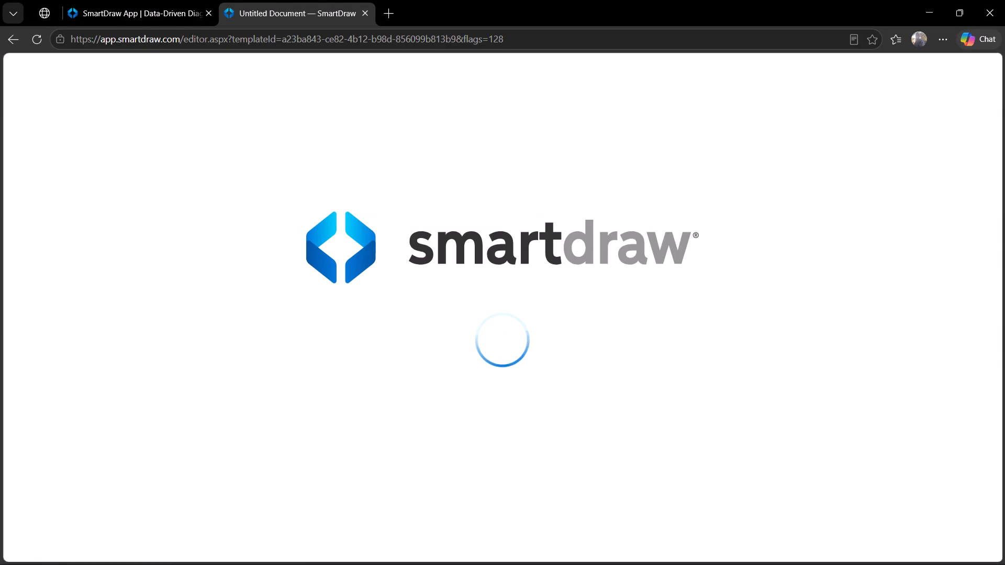
Open the Office Building Draft template from the CAD & Drafting category as a new document.
{"action": "left_click", "coordinate": [97, 3]}
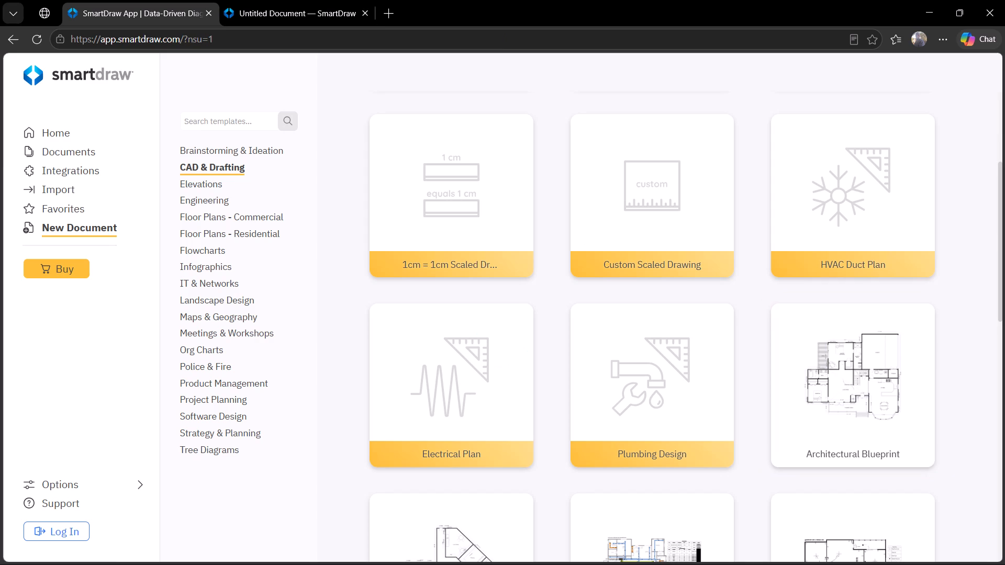
{"action": "left_click_drag", "start_coordinate": [999, 262], "coordinate": [996, 292]}
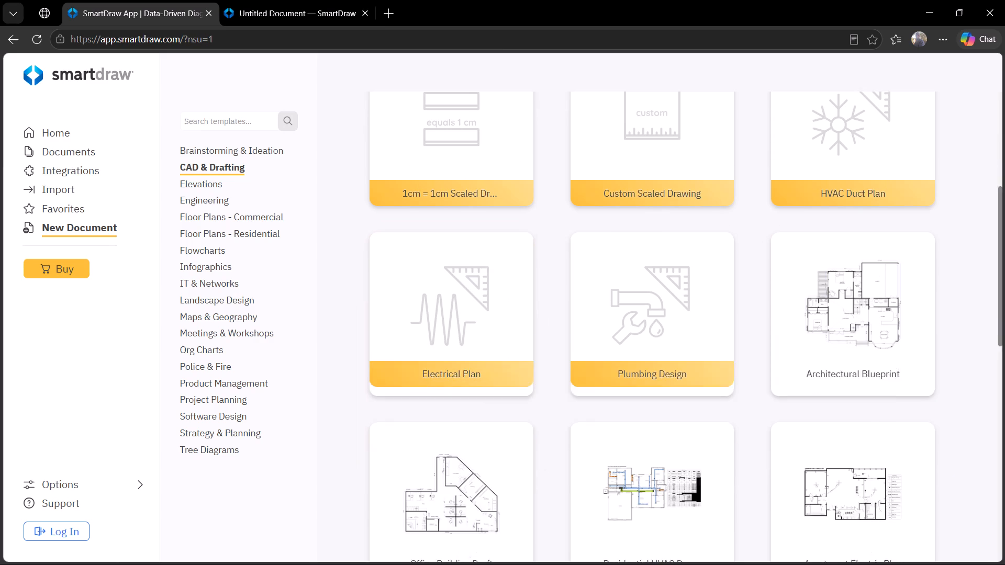
{"action": "left_click_drag", "start_coordinate": [996, 292], "coordinate": [1004, 360]}
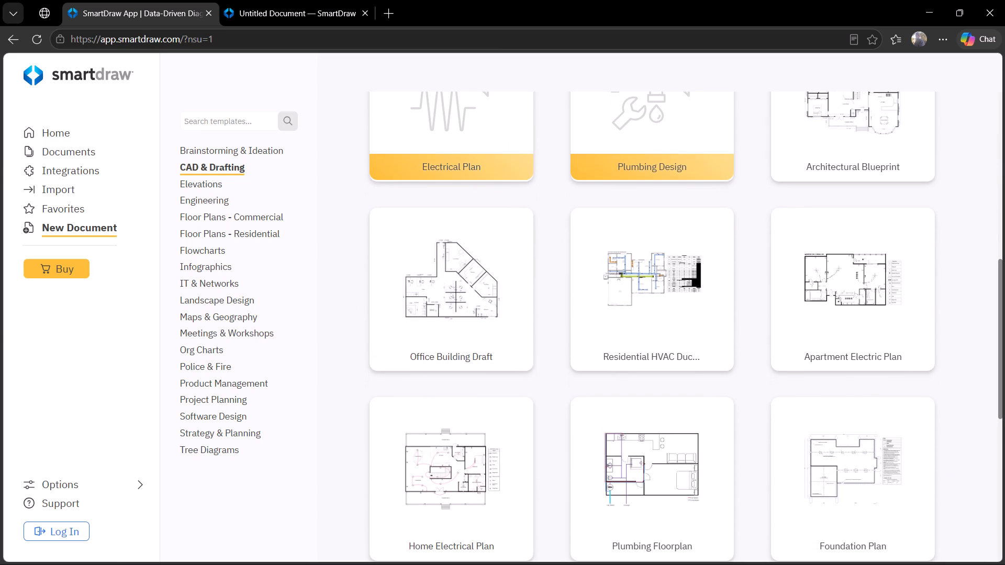
{"action": "left_click_drag", "start_coordinate": [1004, 360], "coordinate": [1004, 402]}
{"action": "left_click", "coordinate": [465, 311]}
{"action": "left_click", "coordinate": [453, 278]}
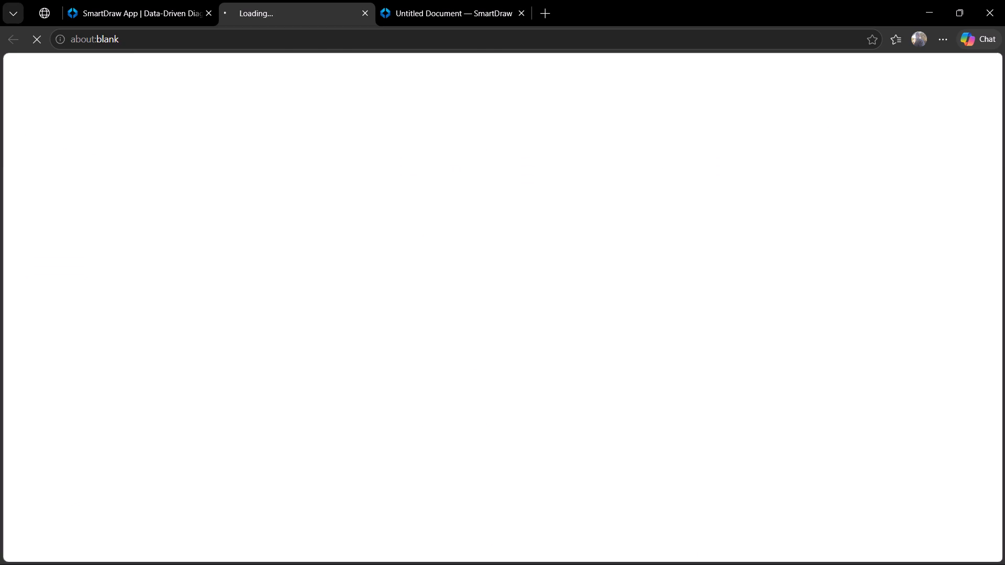
Switch to the document holding the house floor plan and delete all of its contents.
{"action": "left_click", "coordinate": [474, 1]}
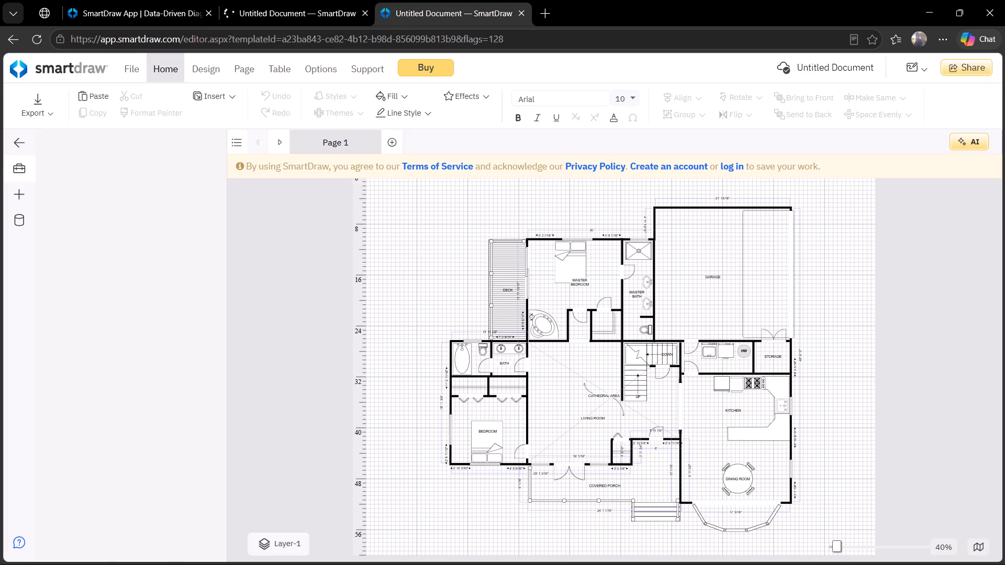
{"action": "key", "text": "ctrl+a"}
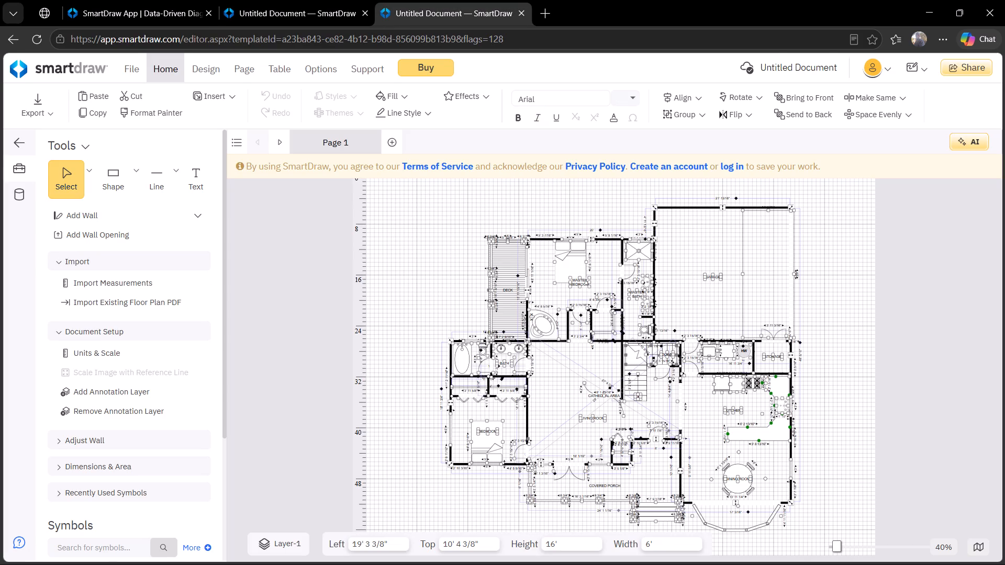
{"action": "key", "text": "BackSpace"}
Place a T-shaped building outline, 30' wide and 20' high, on the blank page.
{"action": "left_click", "coordinate": [221, 303]}
{"action": "left_click_drag", "start_coordinate": [223, 303], "coordinate": [229, 460]}
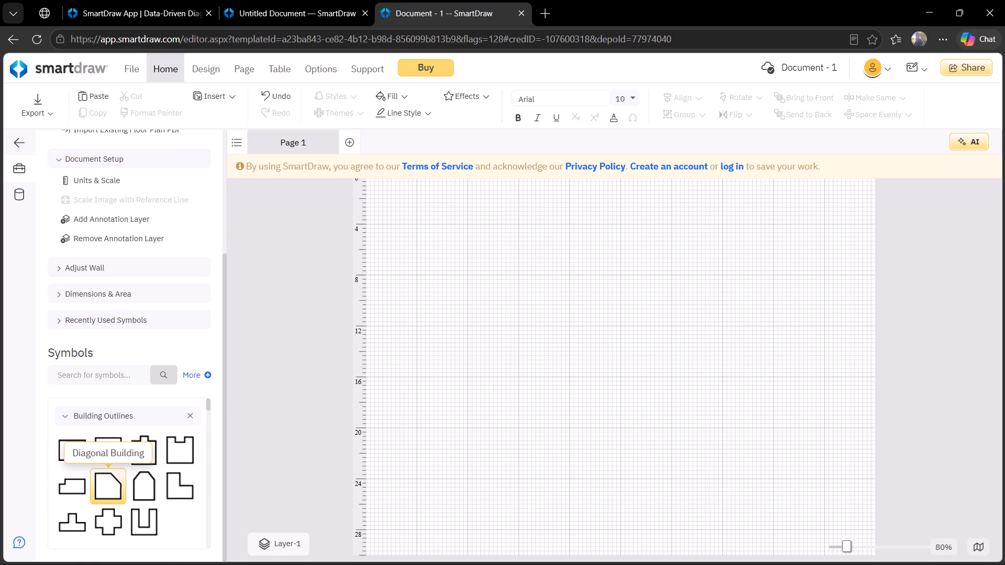
{"action": "left_click", "coordinate": [76, 526]}
{"action": "left_click_drag", "start_coordinate": [76, 526], "coordinate": [642, 383]}
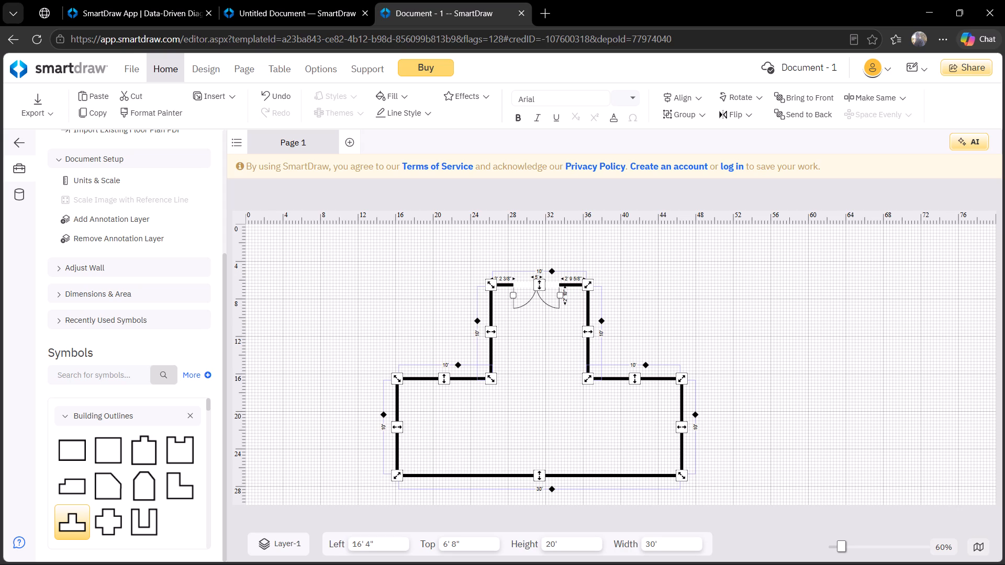
Raise the right wing's top wall to about 4' 5" below the entrance wall and extend that wing to about 38' long.
{"action": "left_click_drag", "start_coordinate": [634, 375], "coordinate": [642, 321]}
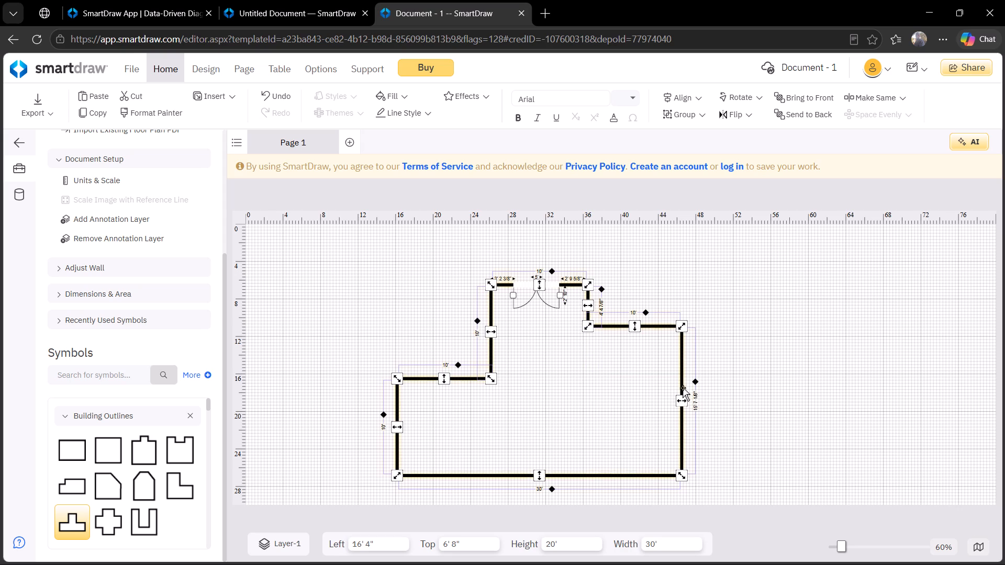
{"action": "left_click_drag", "start_coordinate": [684, 399], "coordinate": [905, 347]}
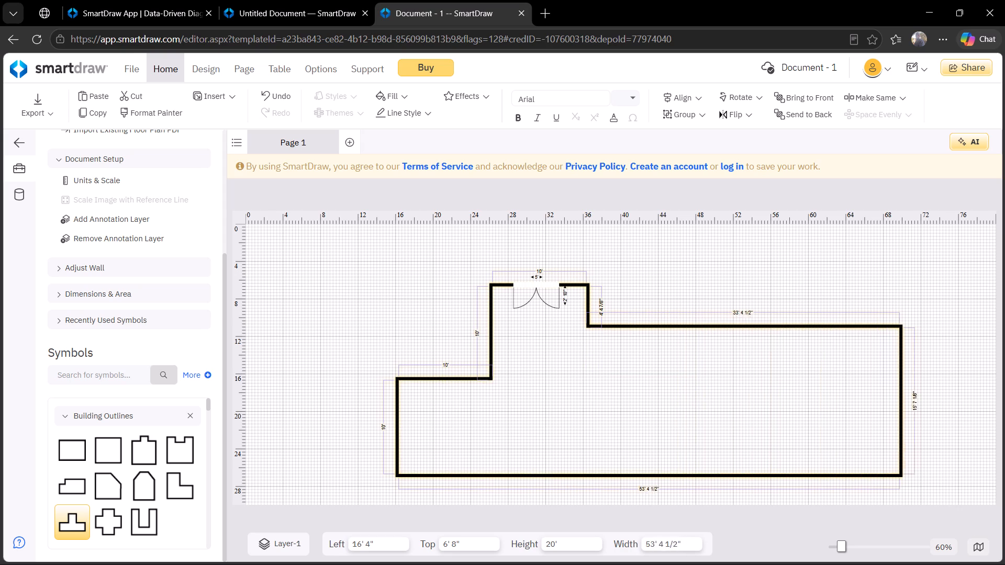
{"action": "left_click_drag", "start_coordinate": [905, 347], "coordinate": [945, 334]}
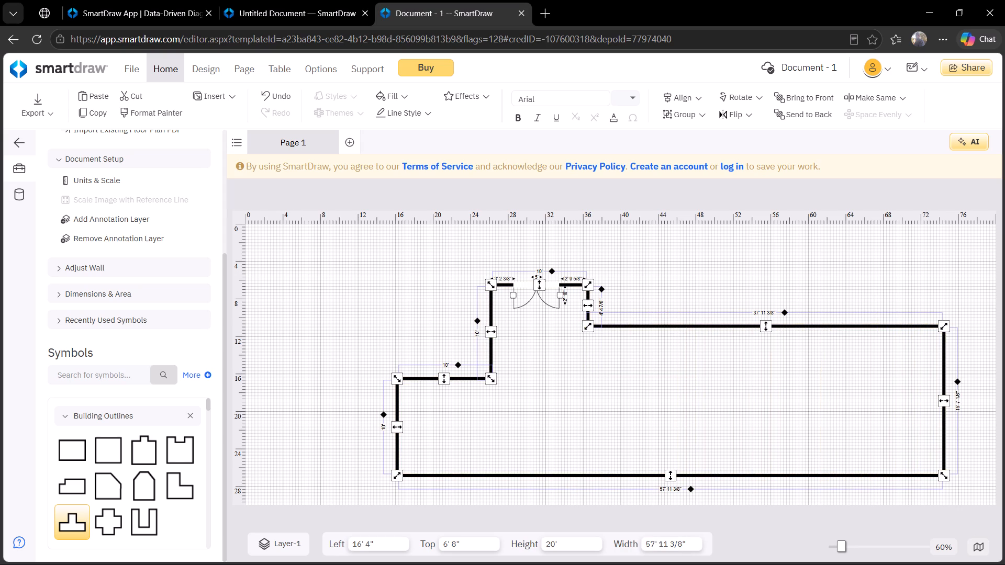
Raise the left wing's top wall to about 7' 7" below the entrance wall and extend that wing to about 21' 7" long.
{"action": "left_click_drag", "start_coordinate": [442, 380], "coordinate": [408, 358]}
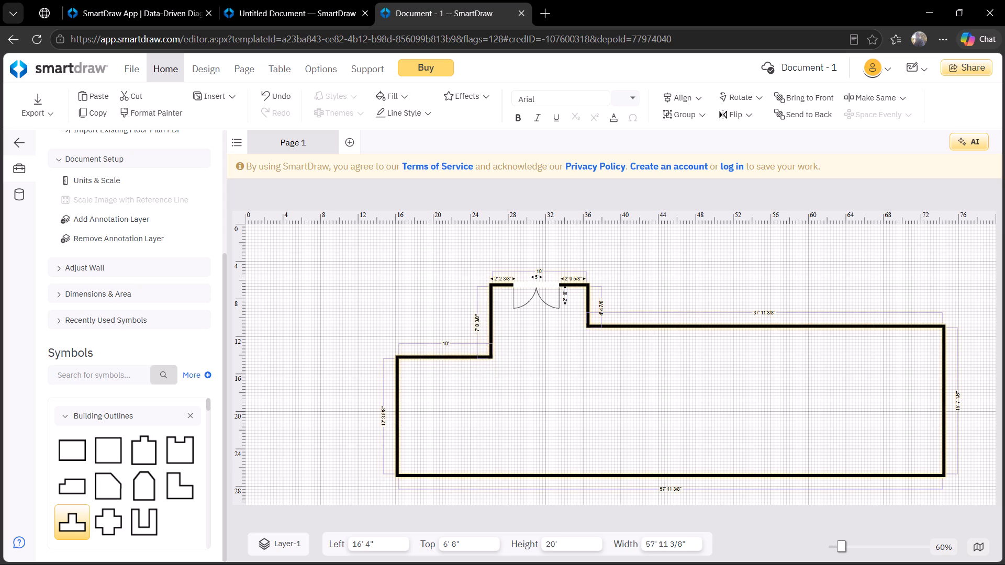
{"action": "left_click_drag", "start_coordinate": [408, 358], "coordinate": [408, 357]}
{"action": "left_click_drag", "start_coordinate": [394, 418], "coordinate": [316, 414]}
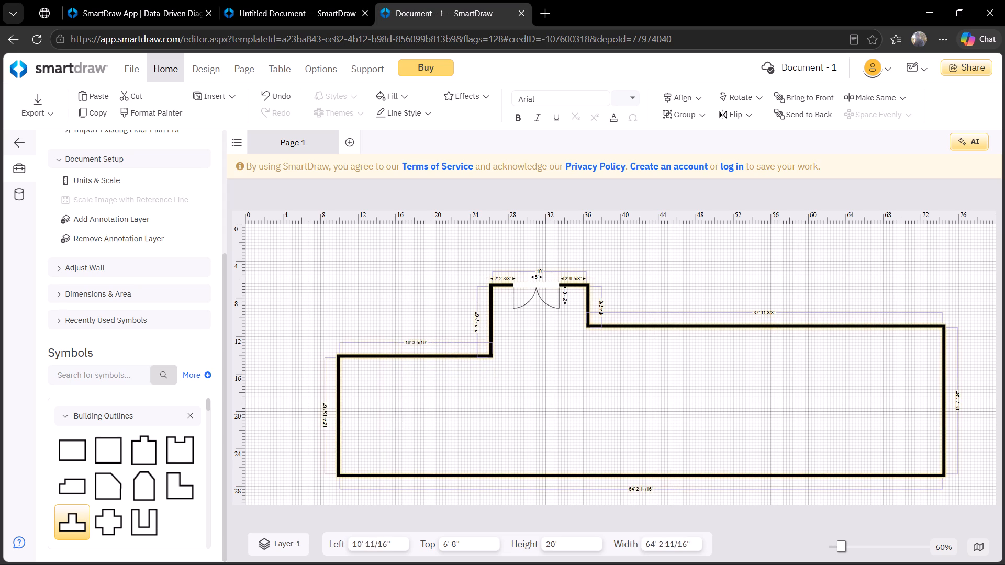
{"action": "left_click_drag", "start_coordinate": [316, 414], "coordinate": [287, 415]}
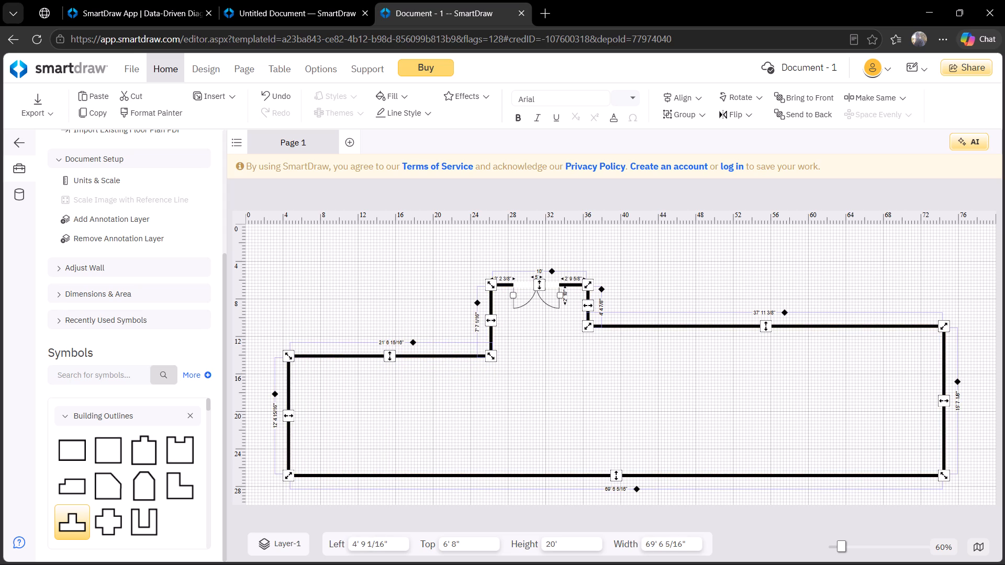
Move the building's bottom wall outward so the outline is about 39' 7" high.
{"action": "left_click_drag", "start_coordinate": [616, 473], "coordinate": [625, 531]}
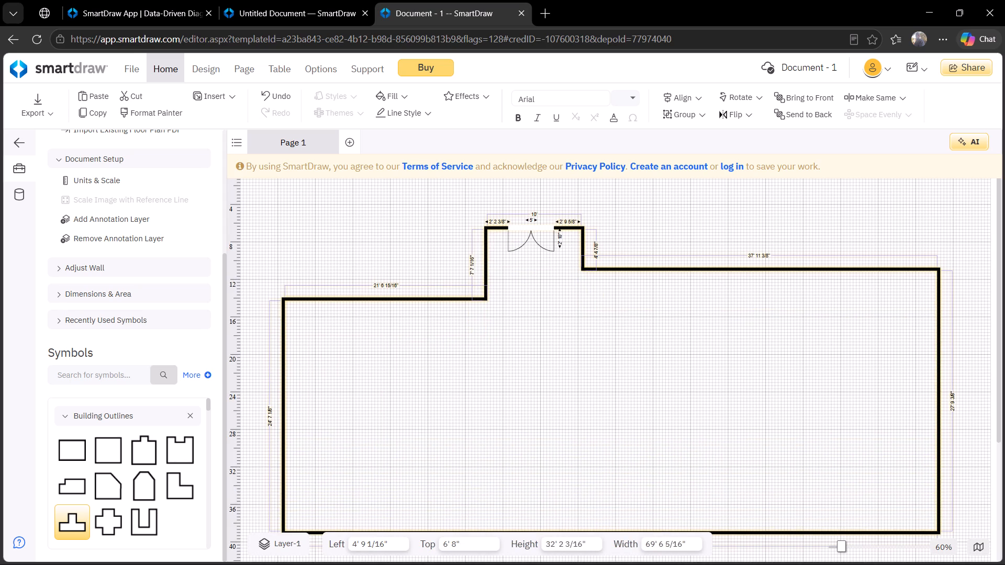
{"action": "left_click_drag", "start_coordinate": [625, 531], "coordinate": [629, 558]}
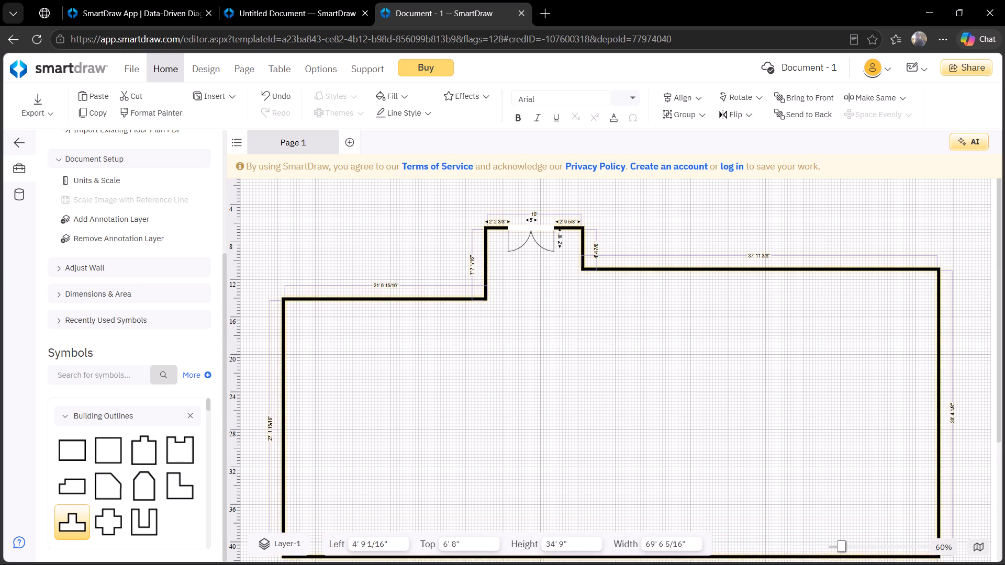
{"action": "left_click_drag", "start_coordinate": [629, 558], "coordinate": [633, 506]}
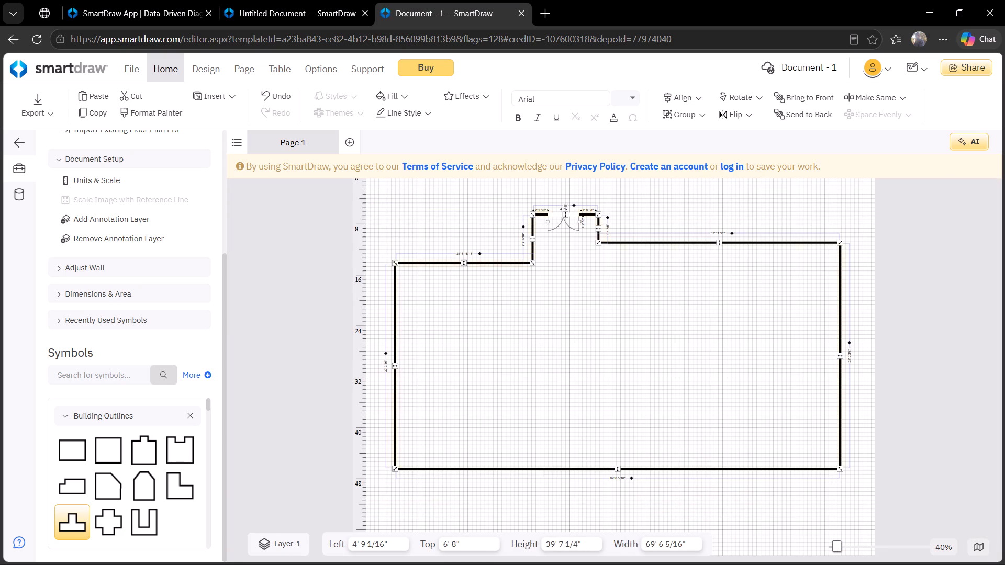
Look through the loaded symbol groups, from building outlines and countertops to appliances, sinks and bathtubs.
{"action": "left_click_drag", "start_coordinate": [209, 408], "coordinate": [209, 417]}
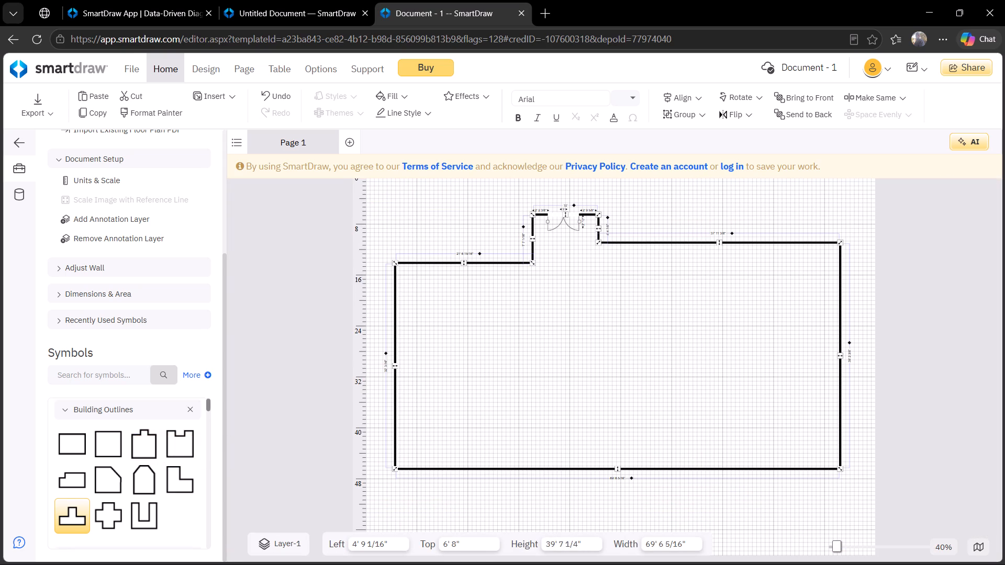
{"action": "left_click_drag", "start_coordinate": [209, 417], "coordinate": [209, 436]}
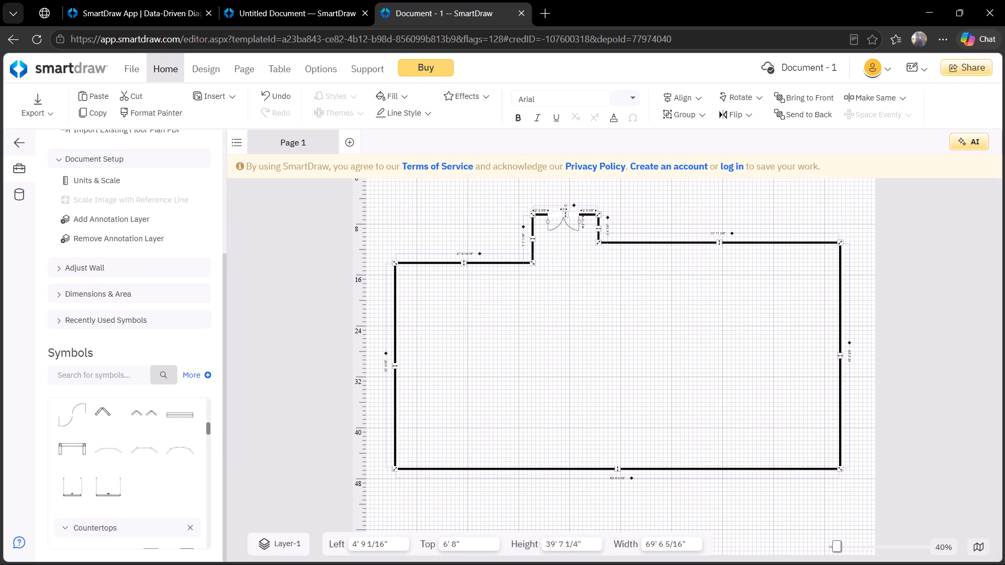
{"action": "left_click_drag", "start_coordinate": [209, 436], "coordinate": [208, 467]}
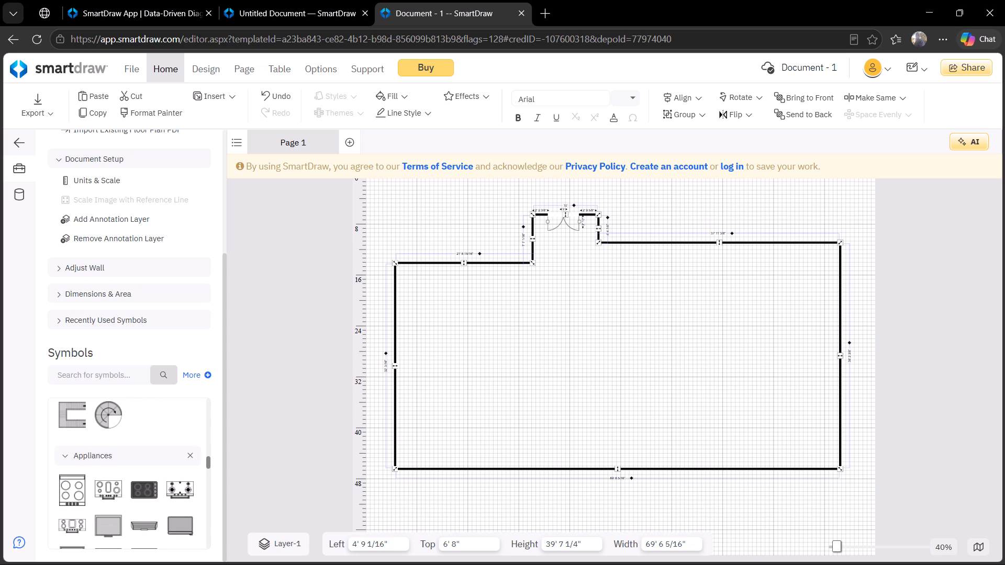
{"action": "left_click_drag", "start_coordinate": [208, 467], "coordinate": [206, 437]}
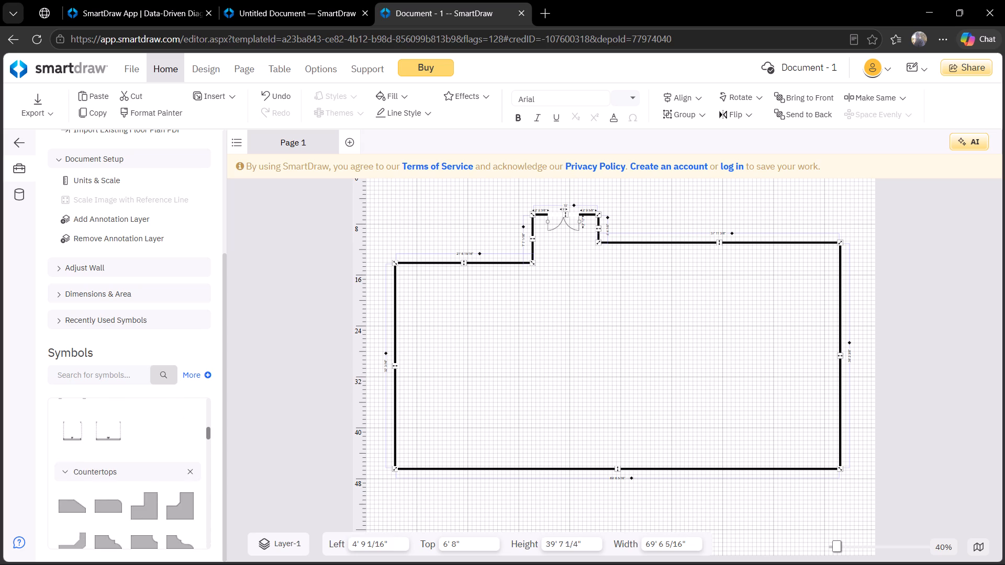
{"action": "left_click_drag", "start_coordinate": [206, 437], "coordinate": [198, 402]}
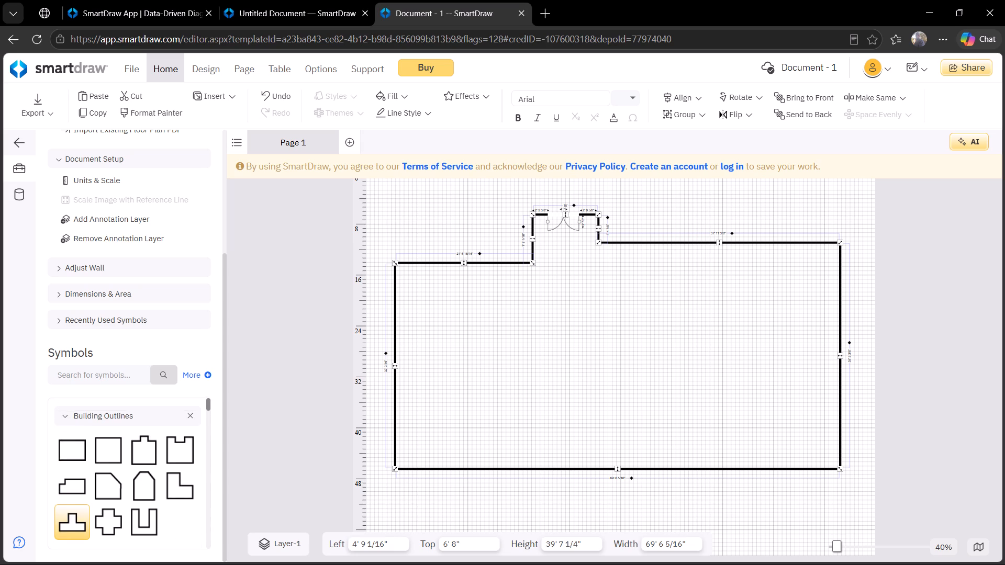
{"action": "left_click_drag", "start_coordinate": [198, 402], "coordinate": [198, 450]}
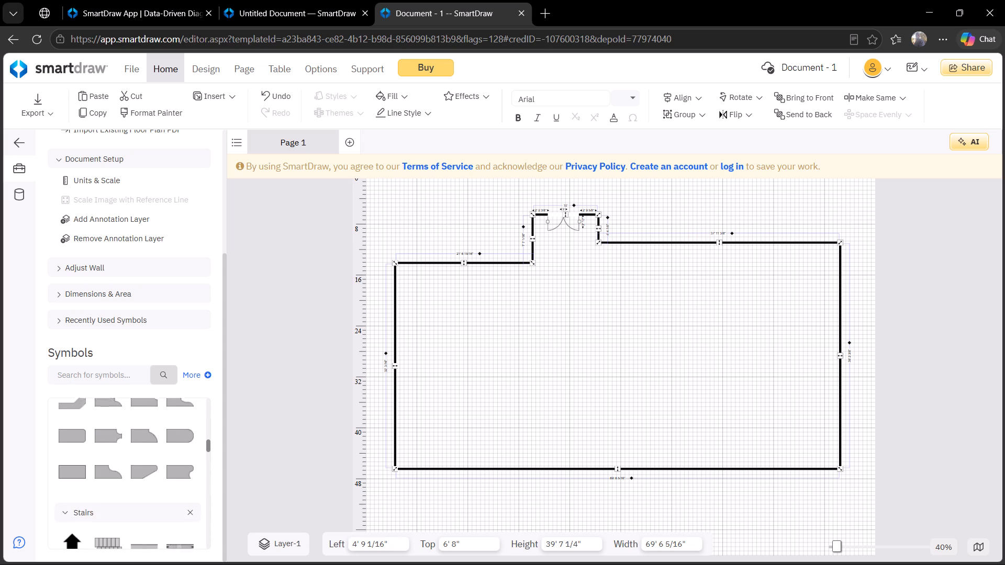
{"action": "left_click_drag", "start_coordinate": [198, 450], "coordinate": [200, 473]}
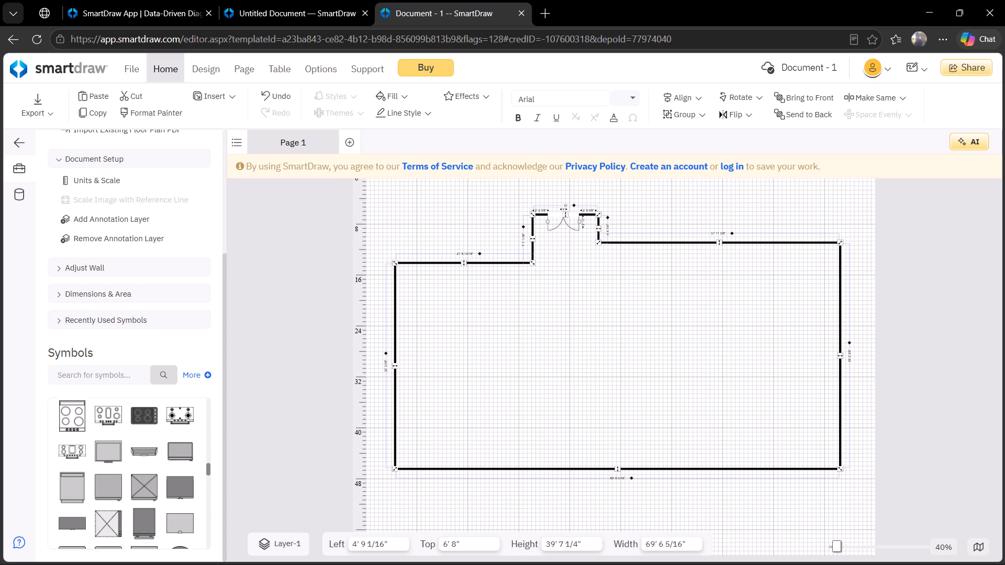
{"action": "left_click_drag", "start_coordinate": [200, 473], "coordinate": [202, 503]}
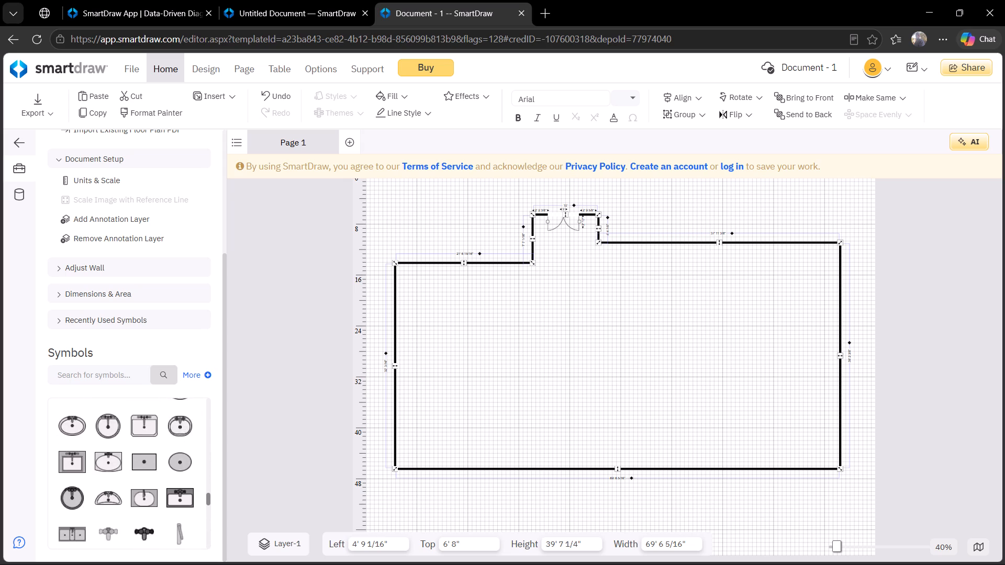
{"action": "left_click_drag", "start_coordinate": [202, 503], "coordinate": [203, 515]}
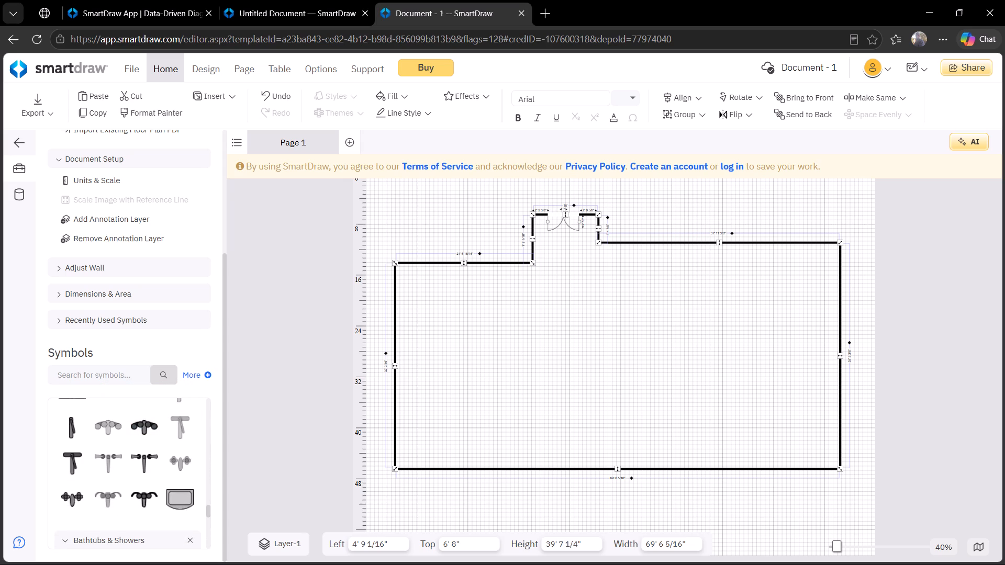
Add the Room Outlines library from Floor Plans, Building & Room Outlines to the symbols.
{"action": "left_click", "coordinate": [202, 379]}
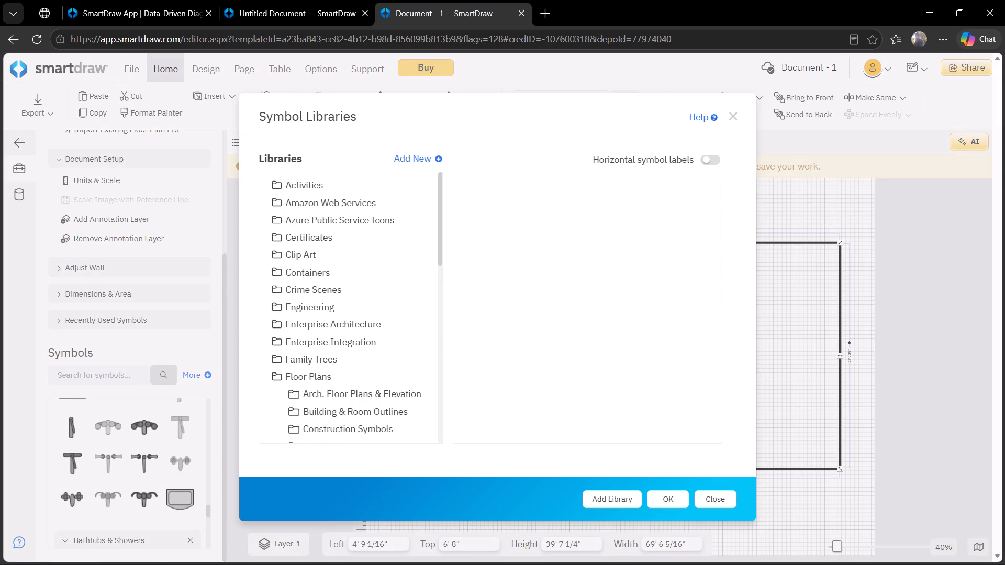
{"action": "left_click", "coordinate": [349, 417]}
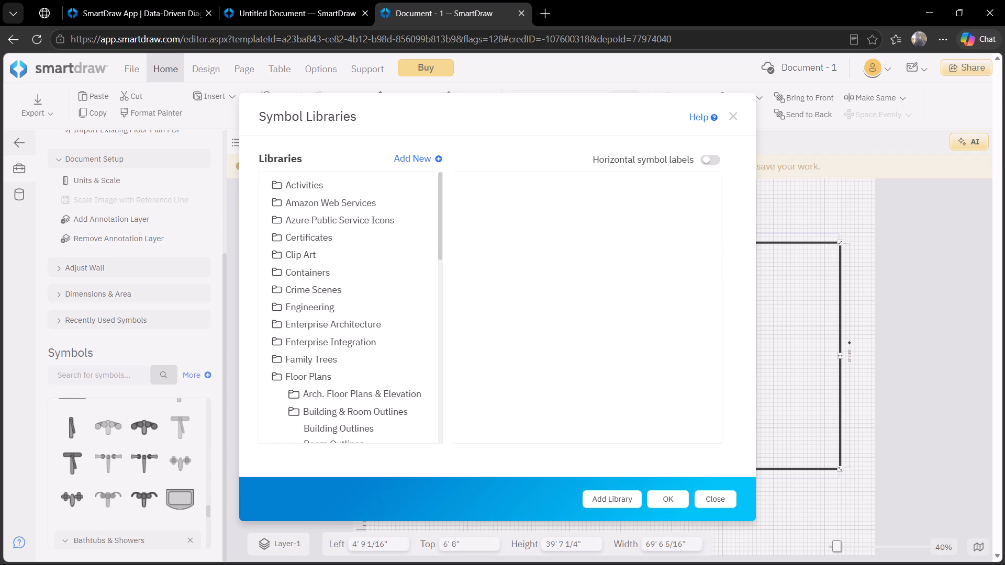
{"action": "left_click", "coordinate": [352, 440]}
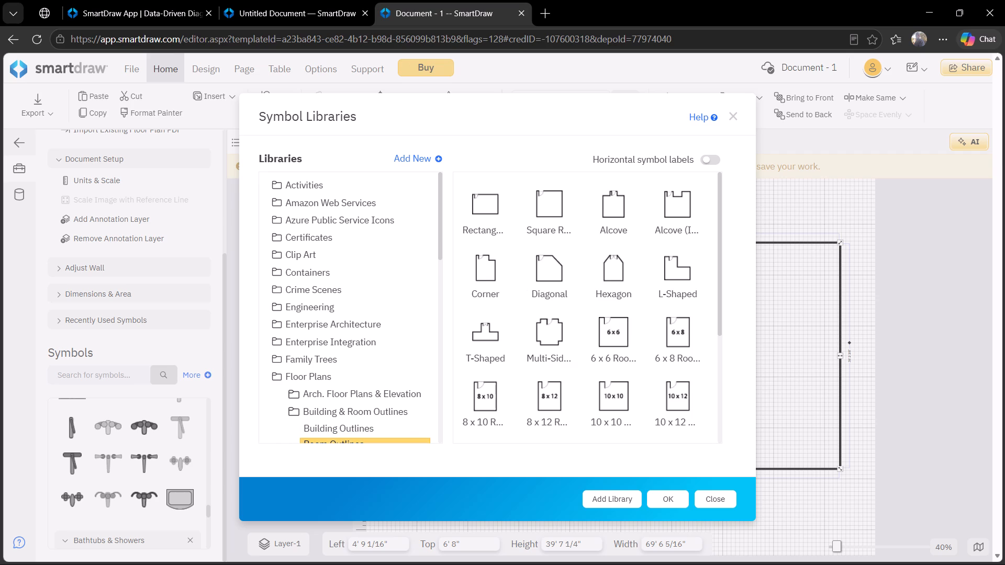
{"action": "left_click", "coordinate": [624, 495]}
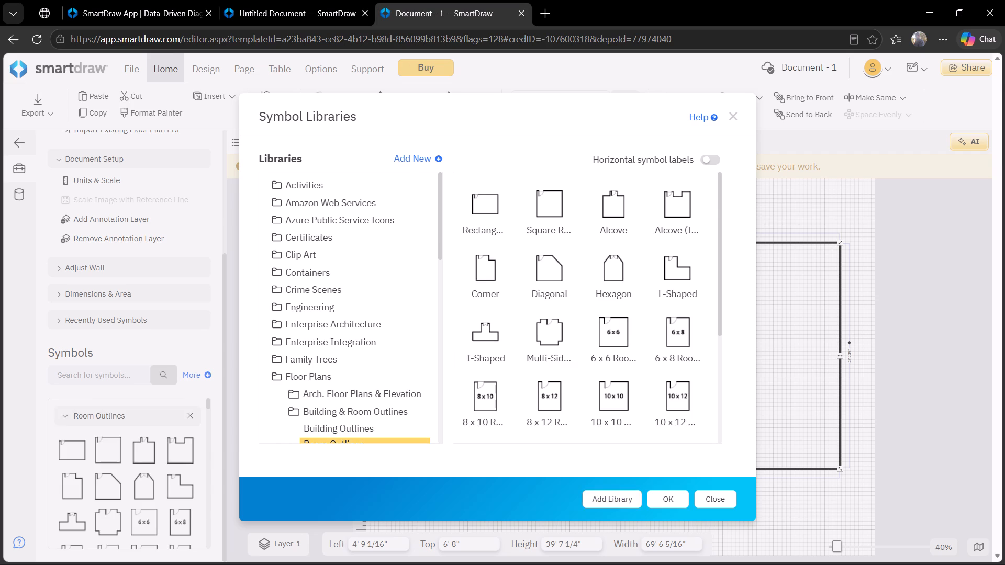
{"action": "left_click", "coordinate": [659, 499]}
Place a 20' by 15' Rectangular Room in the building's upper-left corner, aligned with the outer walls.
{"action": "left_click", "coordinate": [90, 441]}
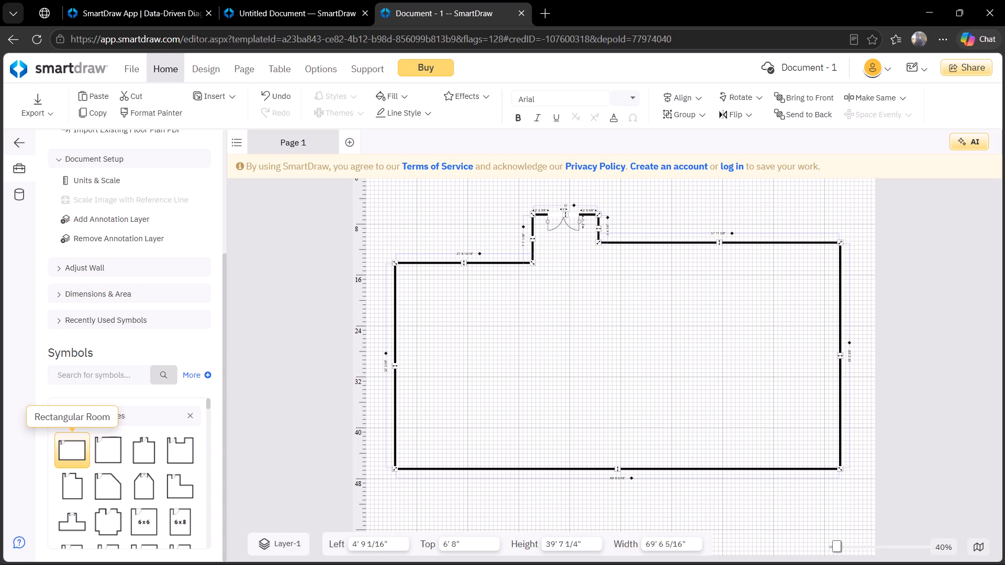
{"action": "left_click_drag", "start_coordinate": [90, 441], "coordinate": [455, 318]}
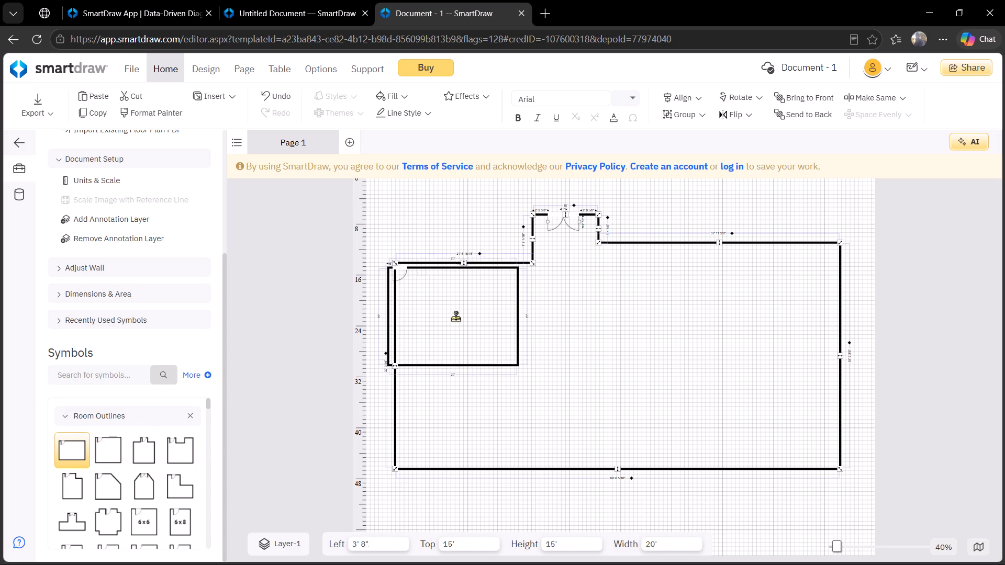
{"action": "left_click_drag", "start_coordinate": [455, 318], "coordinate": [459, 315]}
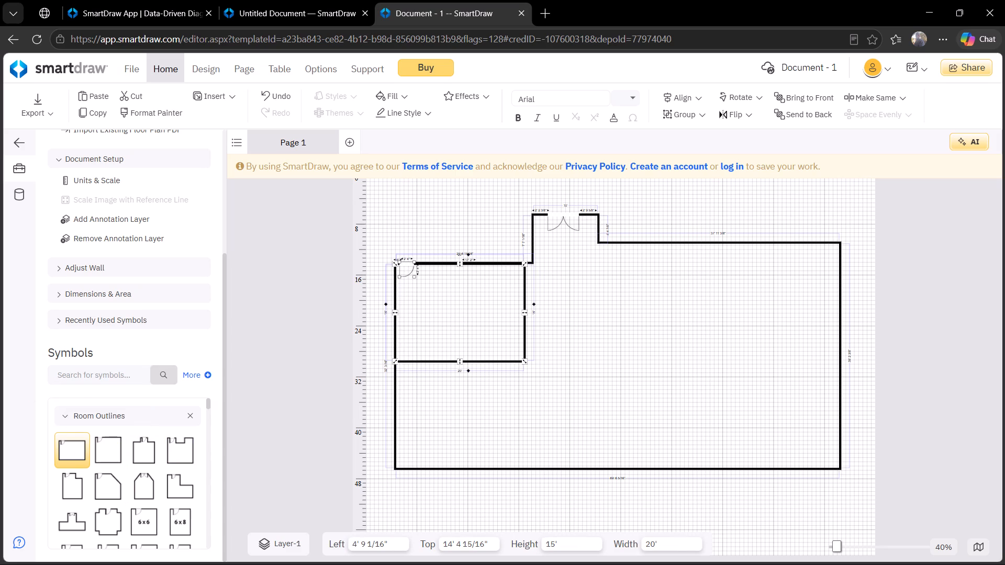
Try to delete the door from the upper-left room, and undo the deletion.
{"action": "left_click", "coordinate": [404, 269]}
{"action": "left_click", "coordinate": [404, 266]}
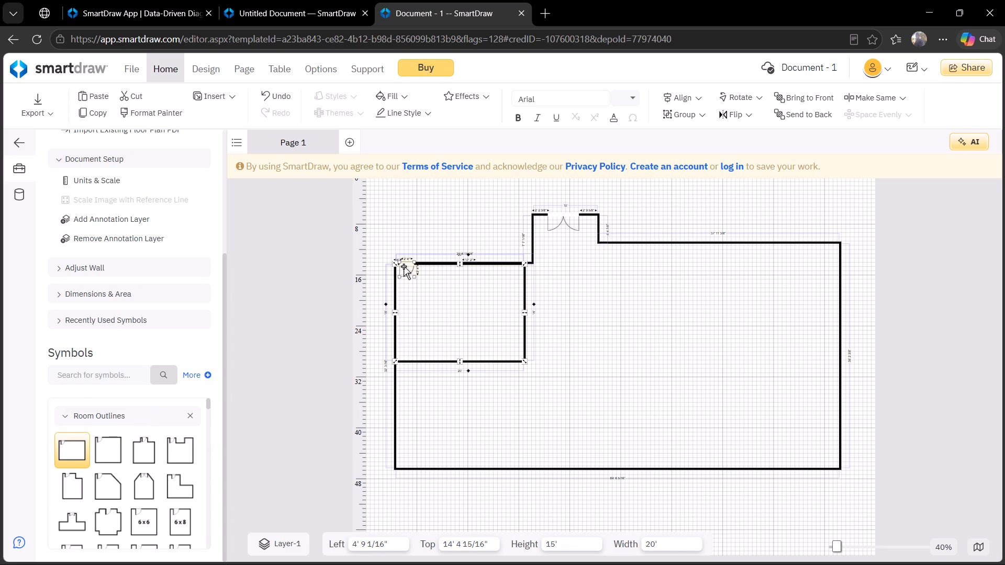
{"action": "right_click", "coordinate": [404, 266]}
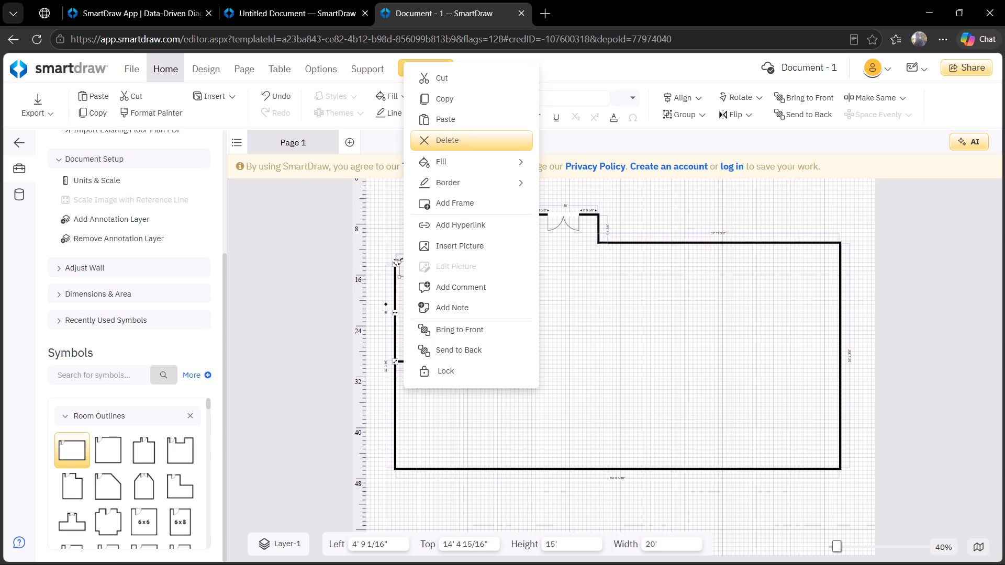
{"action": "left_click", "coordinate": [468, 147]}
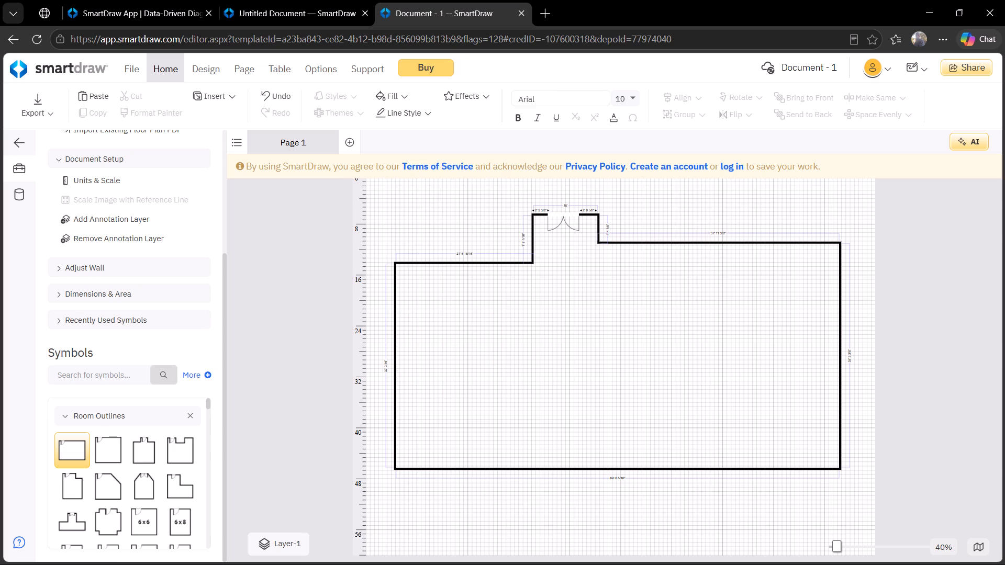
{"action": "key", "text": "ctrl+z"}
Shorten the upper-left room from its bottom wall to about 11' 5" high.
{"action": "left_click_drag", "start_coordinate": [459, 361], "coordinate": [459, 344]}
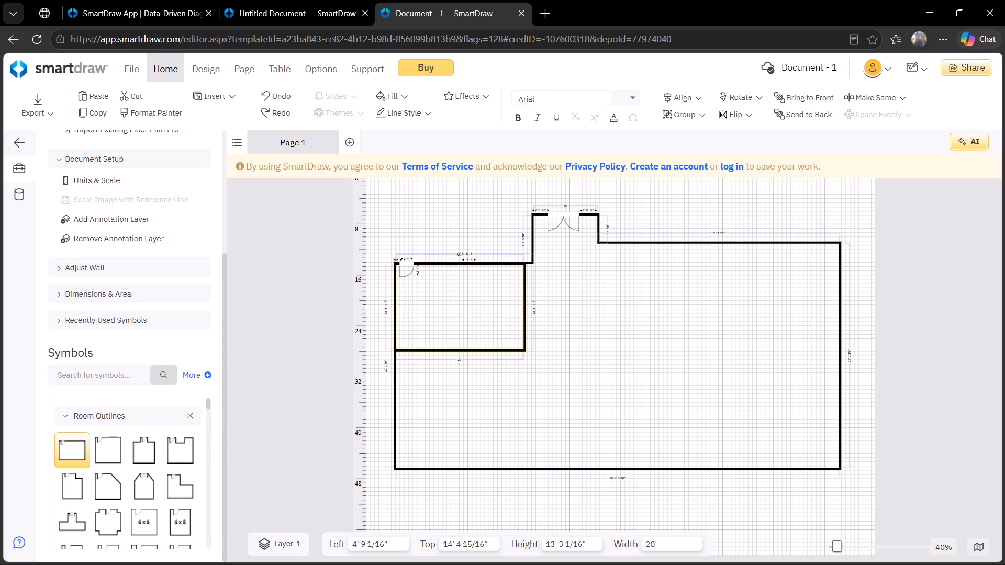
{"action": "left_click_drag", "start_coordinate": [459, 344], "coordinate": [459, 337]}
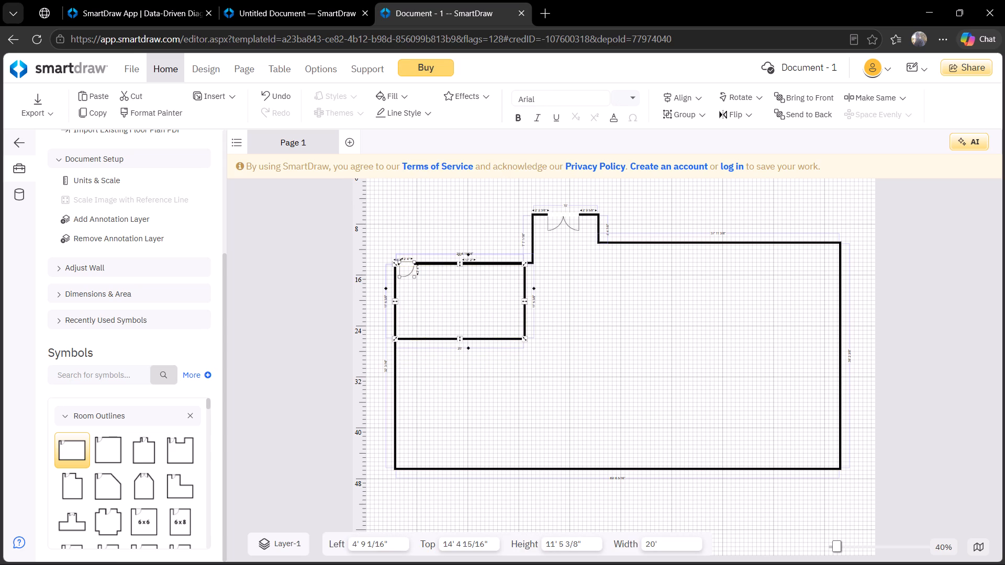
Delete the door in the top wall of the upper-left room.
{"action": "left_click", "coordinate": [418, 290]}
{"action": "left_click", "coordinate": [408, 273]}
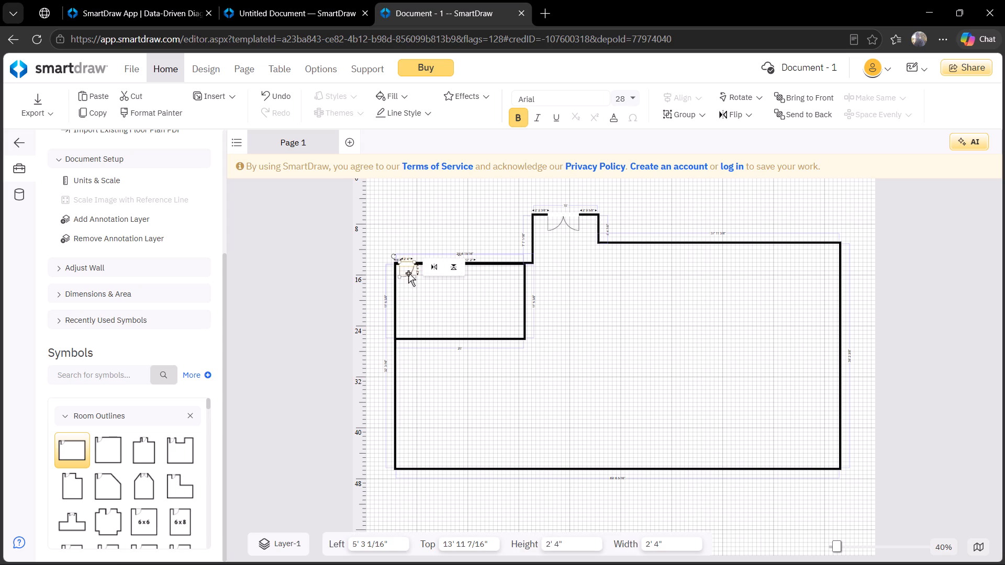
{"action": "right_click", "coordinate": [408, 273]}
{"action": "left_click", "coordinate": [408, 273]}
{"action": "right_click", "coordinate": [408, 273]}
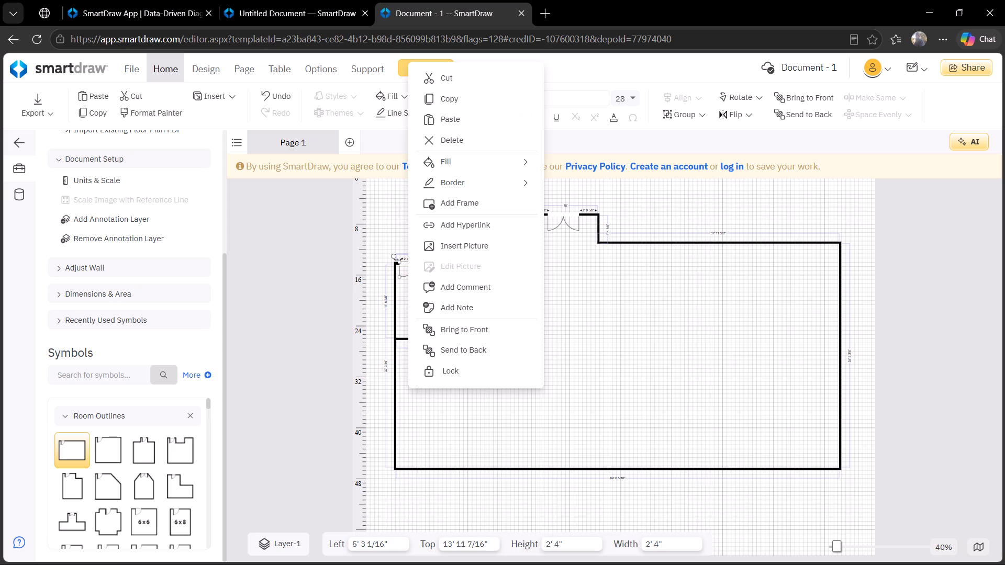
{"action": "left_click", "coordinate": [453, 133]}
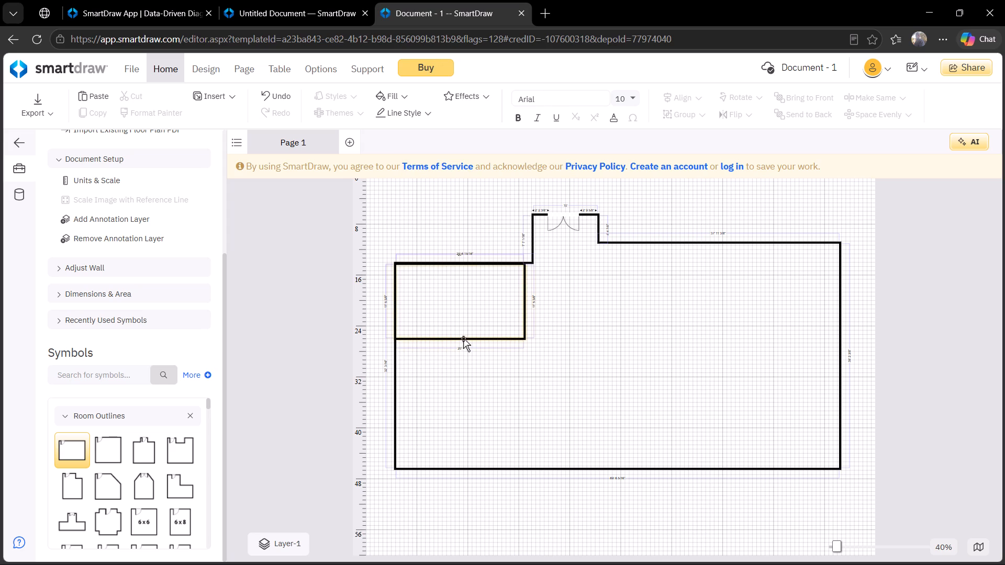
Resize the upper-left room to about 7' 11" high and 21' wide, so its right wall meets the entrance wall.
{"action": "left_click", "coordinate": [463, 338]}
{"action": "left_click_drag", "start_coordinate": [462, 339], "coordinate": [462, 322]}
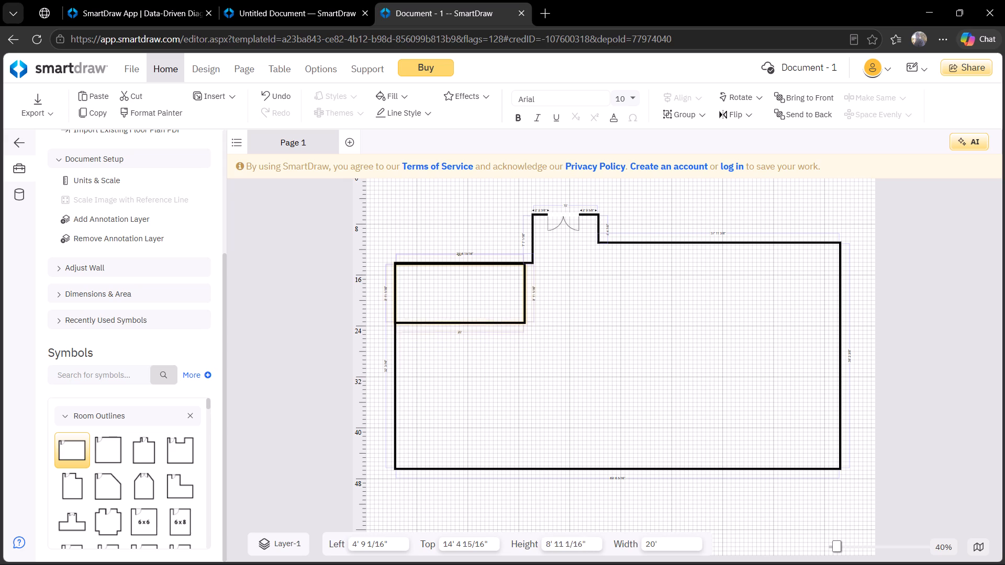
{"action": "left_click_drag", "start_coordinate": [462, 322], "coordinate": [459, 317]}
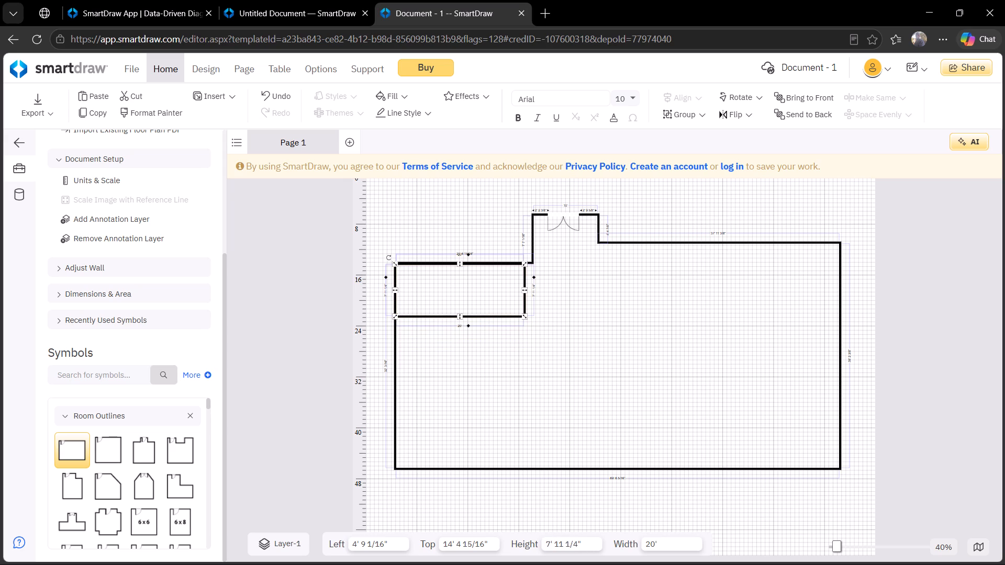
{"action": "left_click", "coordinate": [525, 290]}
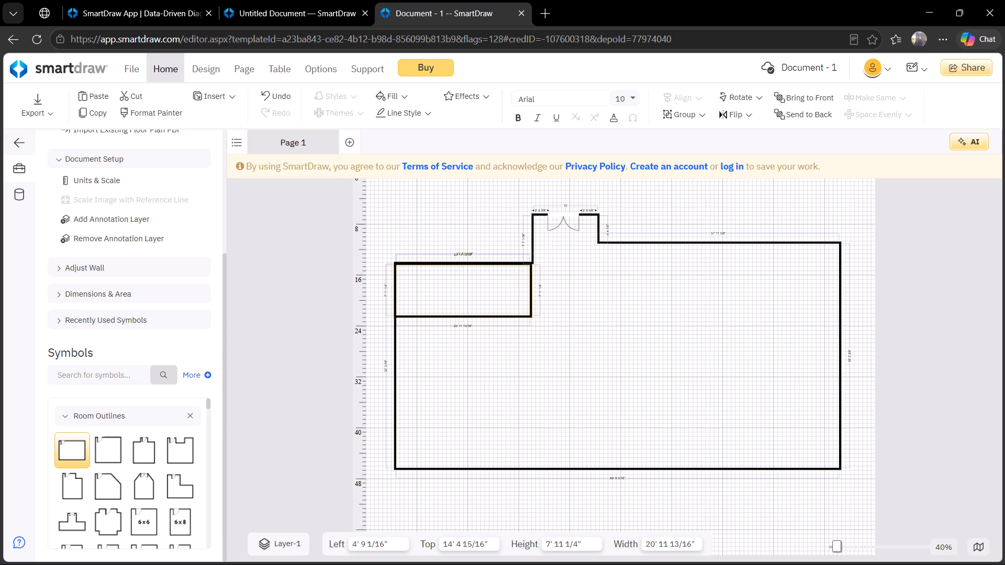
Duplicate the upper-left room and place the copy about 3' below it, against the building's left wall.
{"action": "left_click", "coordinate": [467, 317]}
{"action": "key", "text": "ctrl+c"}
{"action": "key", "text": "ctrl+v"}
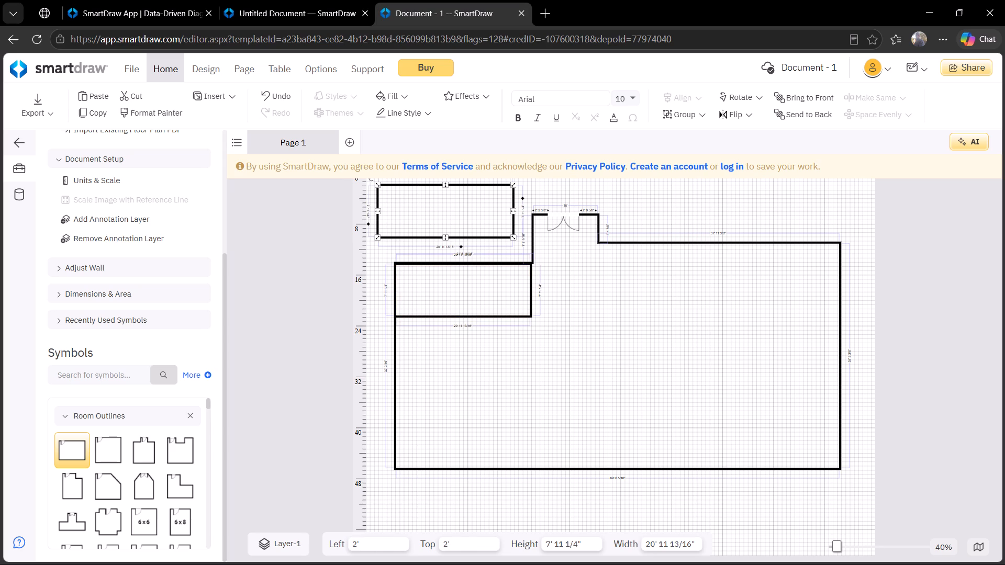
{"action": "left_click_drag", "start_coordinate": [462, 237], "coordinate": [486, 385]}
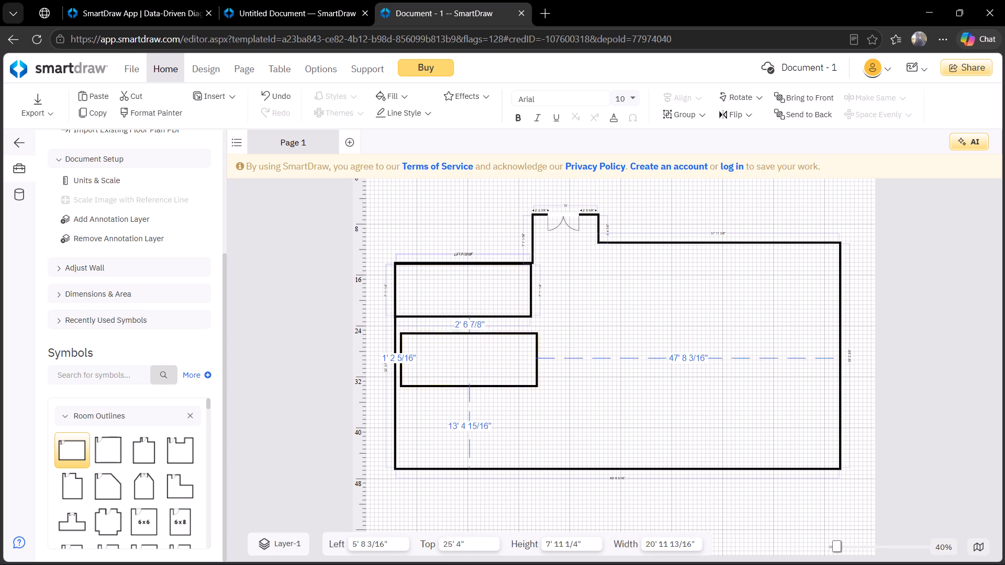
{"action": "left_click_drag", "start_coordinate": [486, 385], "coordinate": [481, 388]}
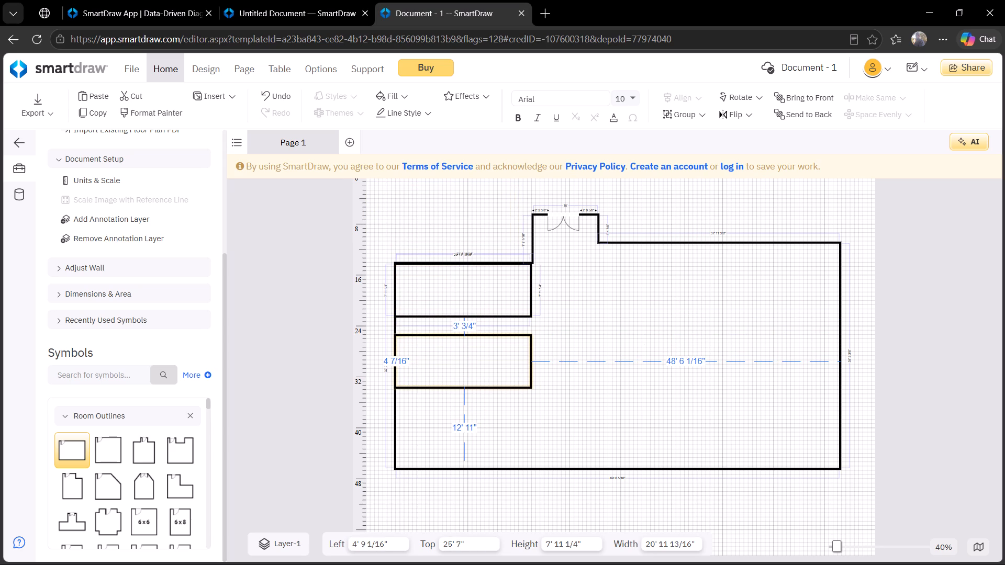
{"action": "left_click_drag", "start_coordinate": [481, 388], "coordinate": [481, 388]}
Paste another copy of the room into the building's bottom-left corner, flush with the outer walls.
{"action": "key", "text": "ctrl+v"}
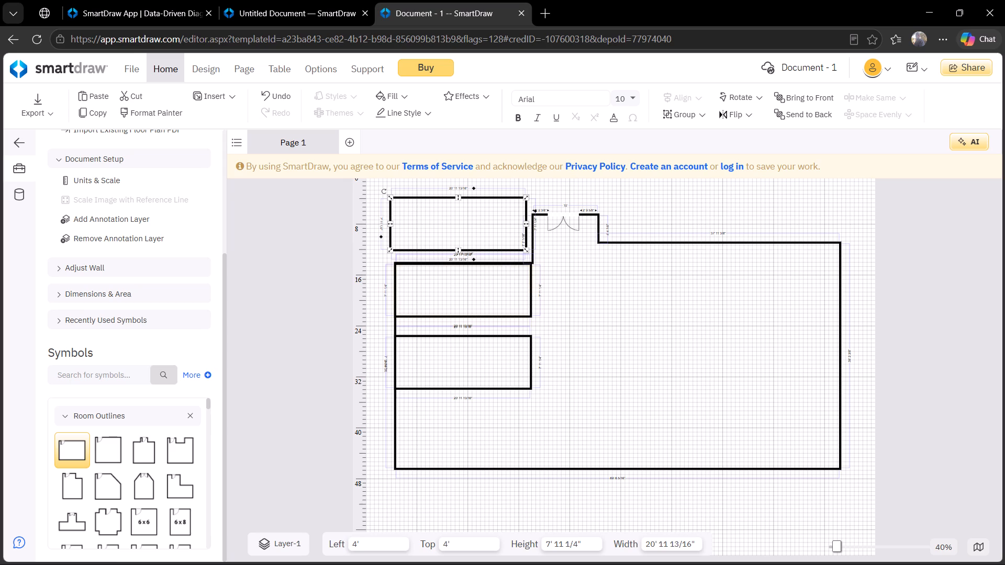
{"action": "left_click_drag", "start_coordinate": [489, 250], "coordinate": [498, 472]}
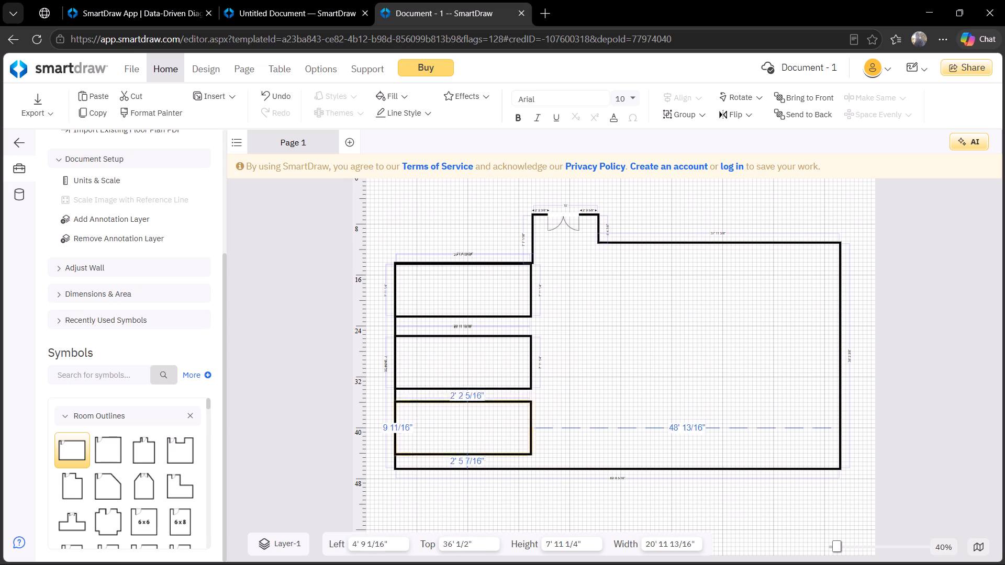
{"action": "left_click_drag", "start_coordinate": [498, 472], "coordinate": [496, 472]}
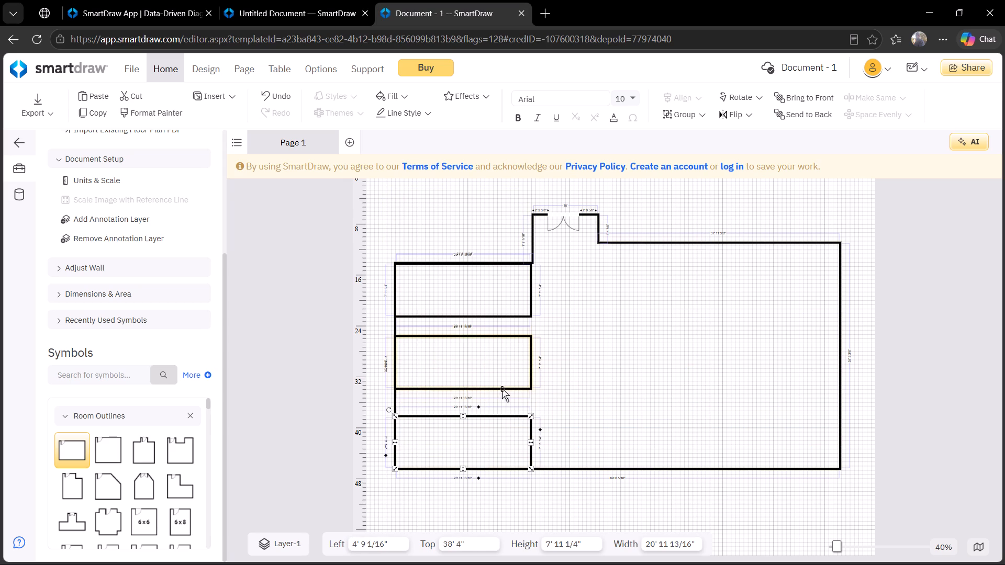
Move the middle left room slightly down, to a top position of about 26' 1".
{"action": "left_click", "coordinate": [502, 389]}
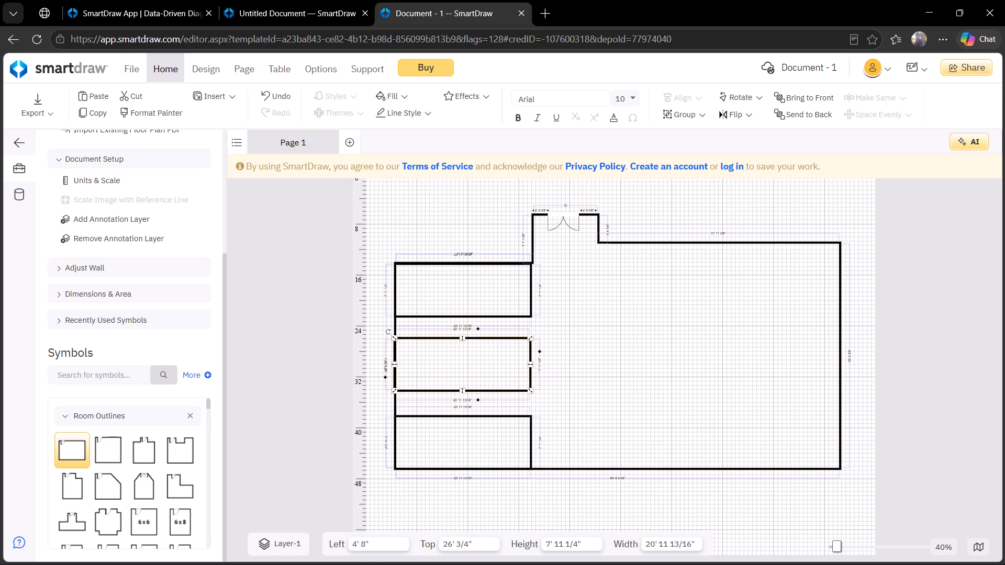
Paste a fourth copy of the room against the upper-right outer wall, with its left wall in line with the entrance's right wall.
{"action": "left_click", "coordinate": [596, 332]}
{"action": "key", "text": "ctrl+v"}
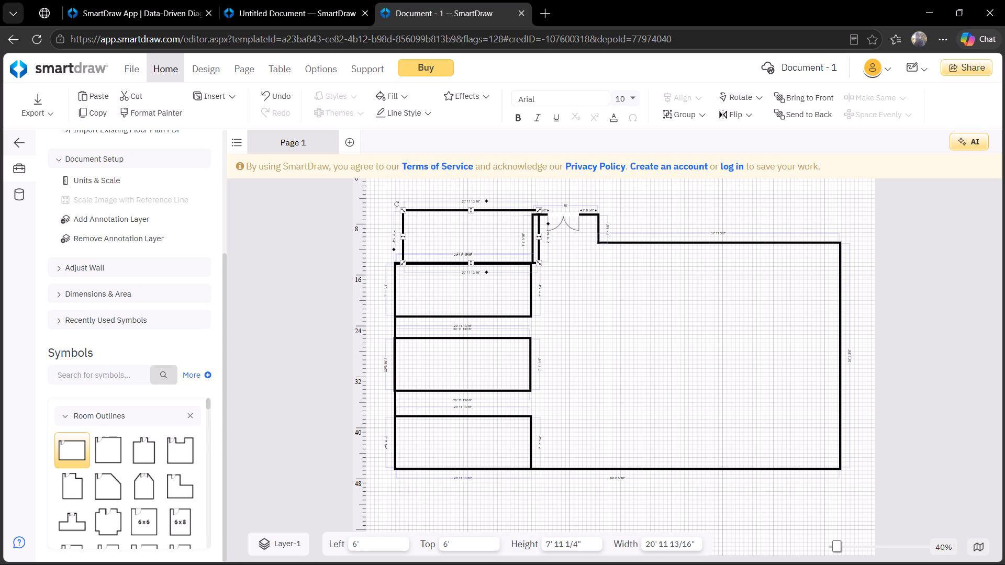
{"action": "left_click_drag", "start_coordinate": [499, 209], "coordinate": [657, 250]}
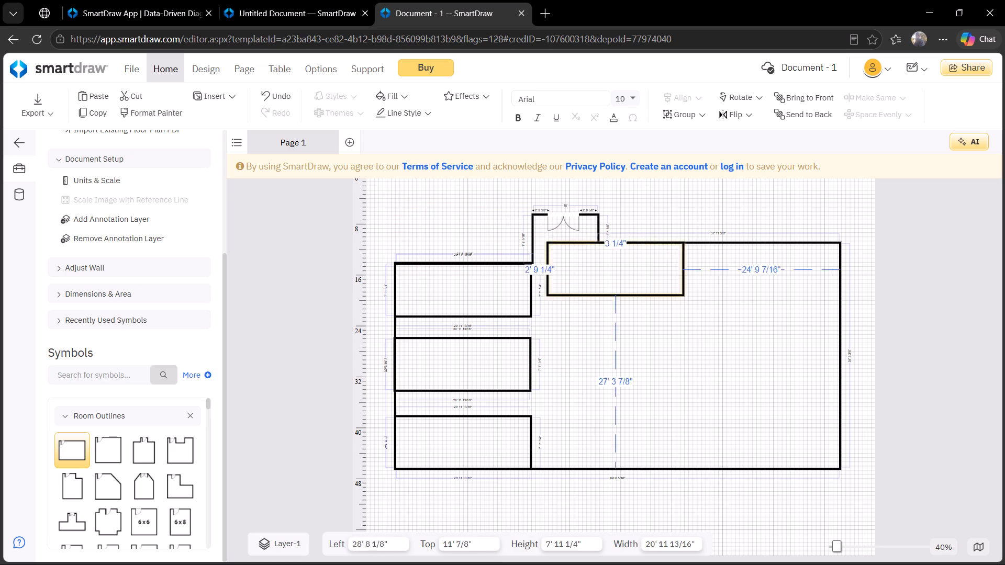
{"action": "left_click_drag", "start_coordinate": [657, 250], "coordinate": [691, 243]}
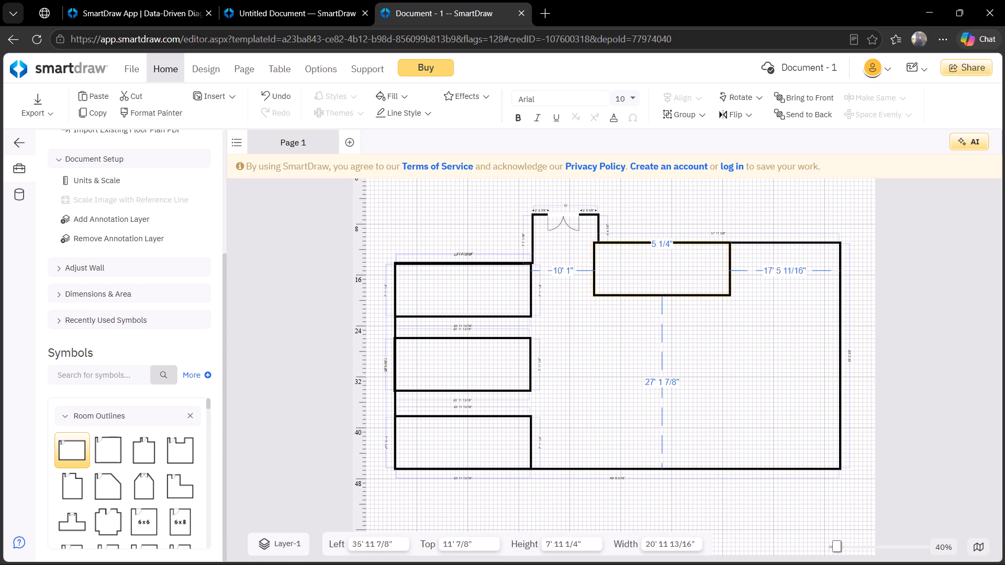
{"action": "left_click_drag", "start_coordinate": [691, 243], "coordinate": [691, 243]}
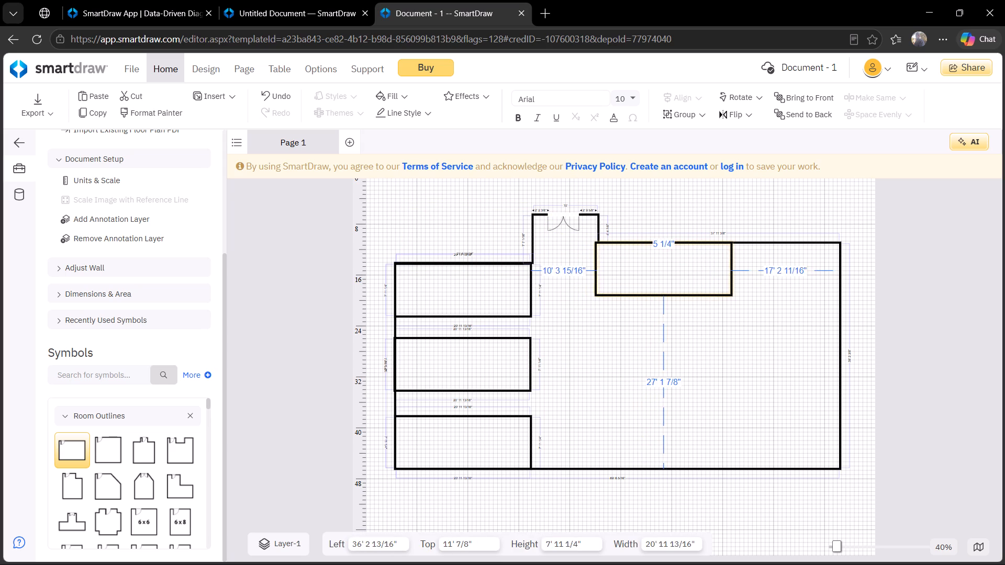
{"action": "left_click_drag", "start_coordinate": [691, 243], "coordinate": [695, 243]}
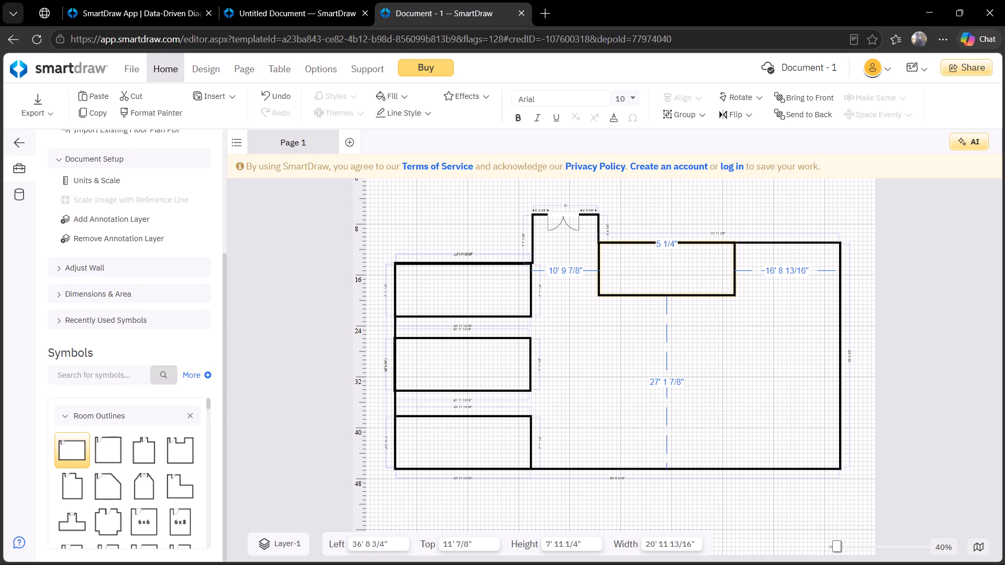
{"action": "left_click_drag", "start_coordinate": [695, 243], "coordinate": [695, 244]}
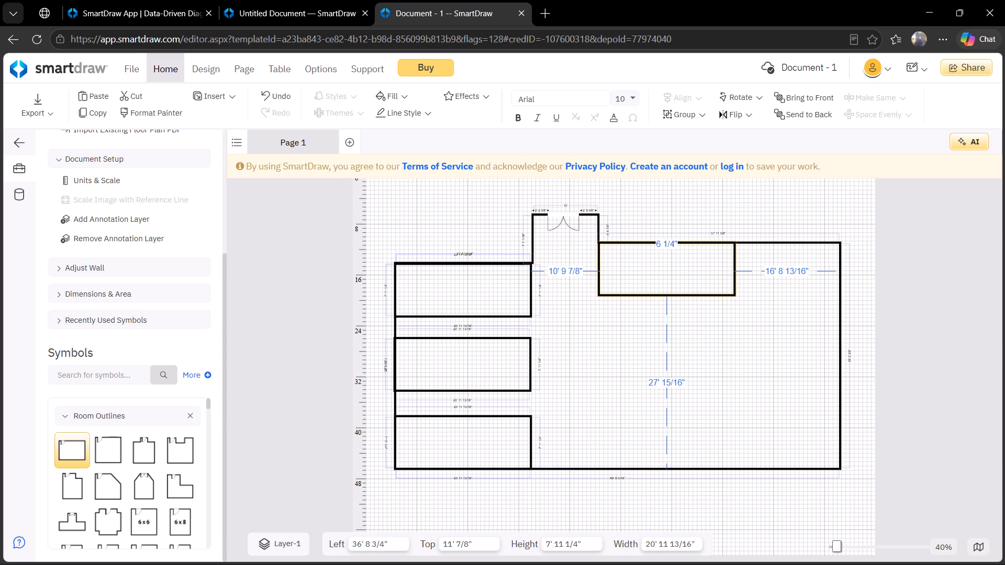
{"action": "left_click_drag", "start_coordinate": [695, 244], "coordinate": [694, 244]}
Paste a fifth copy of the room in the open area below the upper-right room and stretch it to about 15' 6" high.
{"action": "left_click", "coordinate": [725, 374]}
{"action": "key", "text": "ctrl+v"}
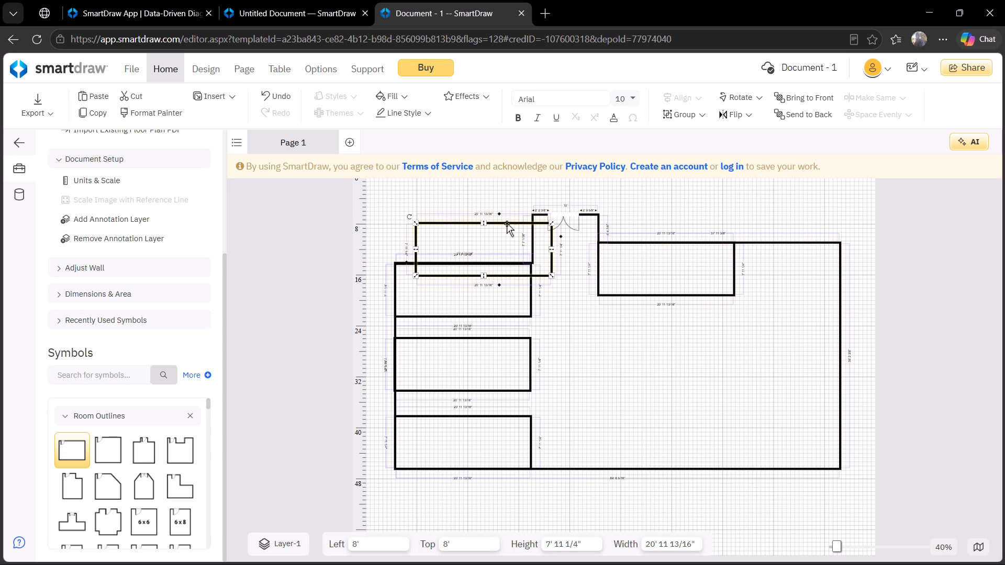
{"action": "left_click_drag", "start_coordinate": [507, 223], "coordinate": [675, 348]}
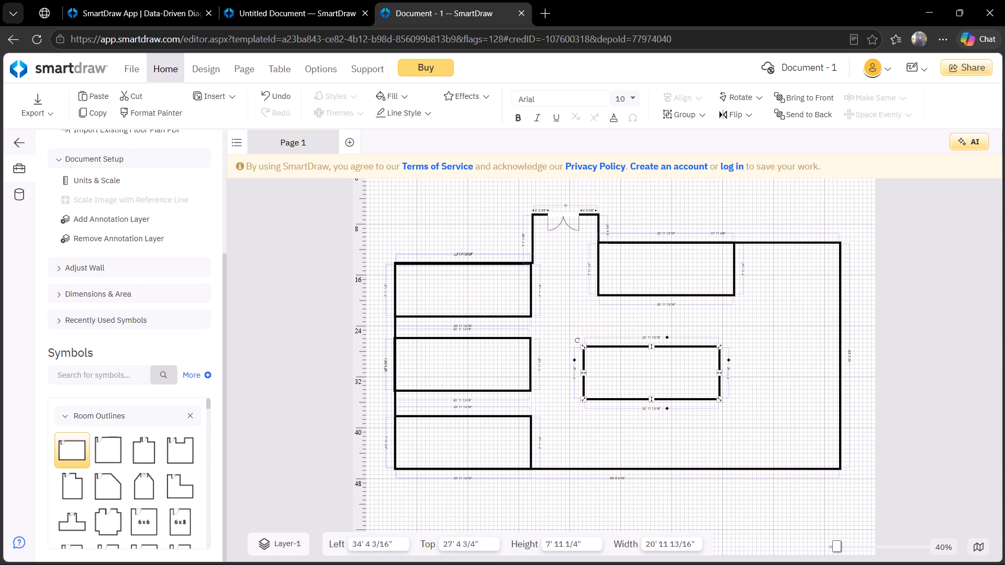
{"action": "left_click_drag", "start_coordinate": [650, 399], "coordinate": [667, 446]}
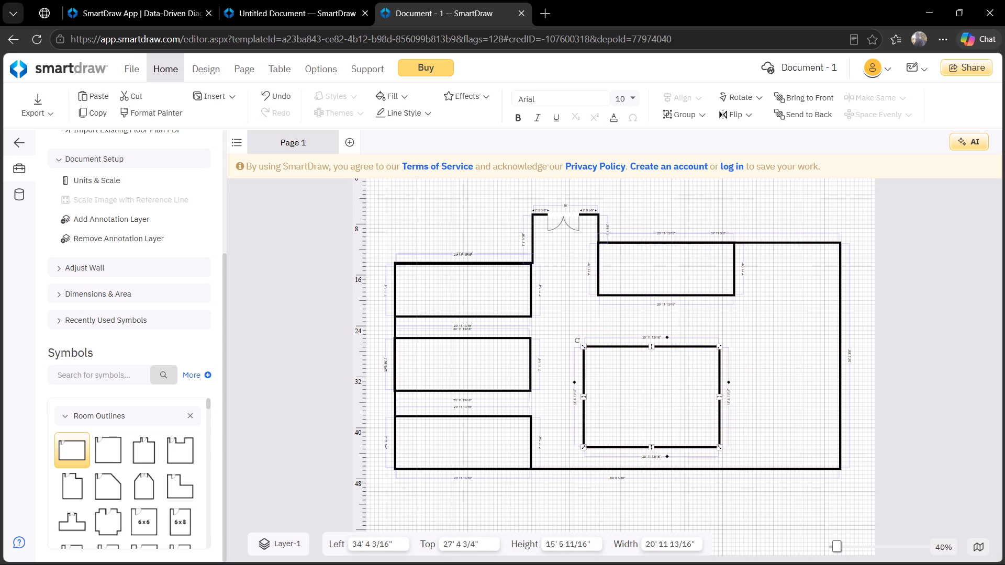
Extend the upper-right room's bottom wall down to make it about 13' 4" high.
{"action": "left_click", "coordinate": [664, 298]}
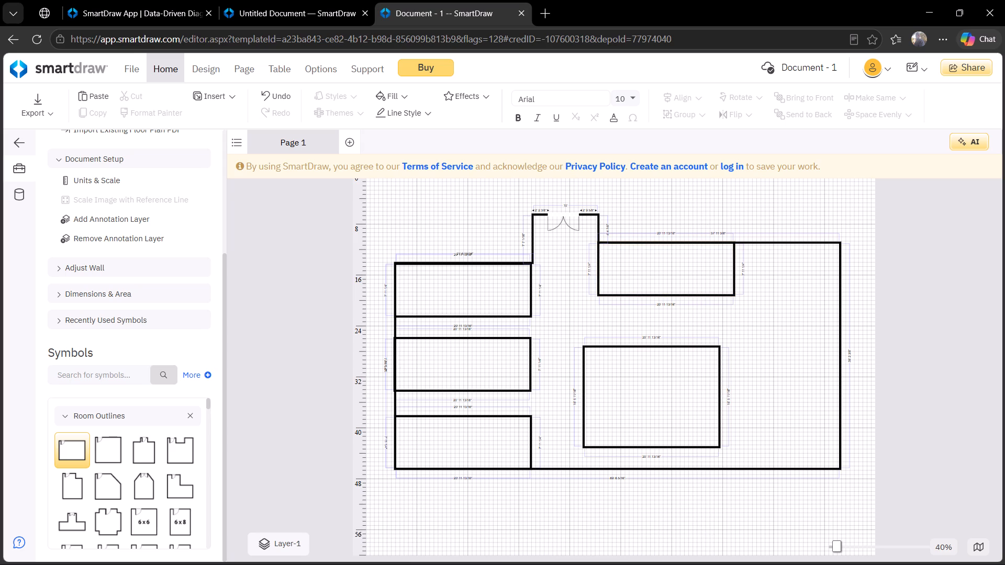
{"action": "left_click", "coordinate": [663, 295]}
{"action": "left_click_drag", "start_coordinate": [668, 297], "coordinate": [671, 314]}
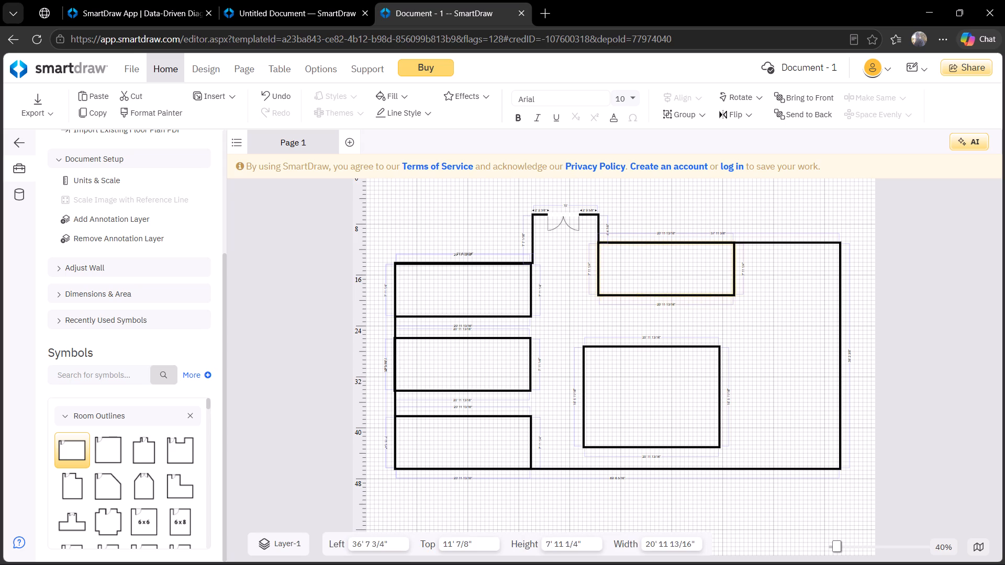
{"action": "left_click_drag", "start_coordinate": [671, 314], "coordinate": [674, 331]}
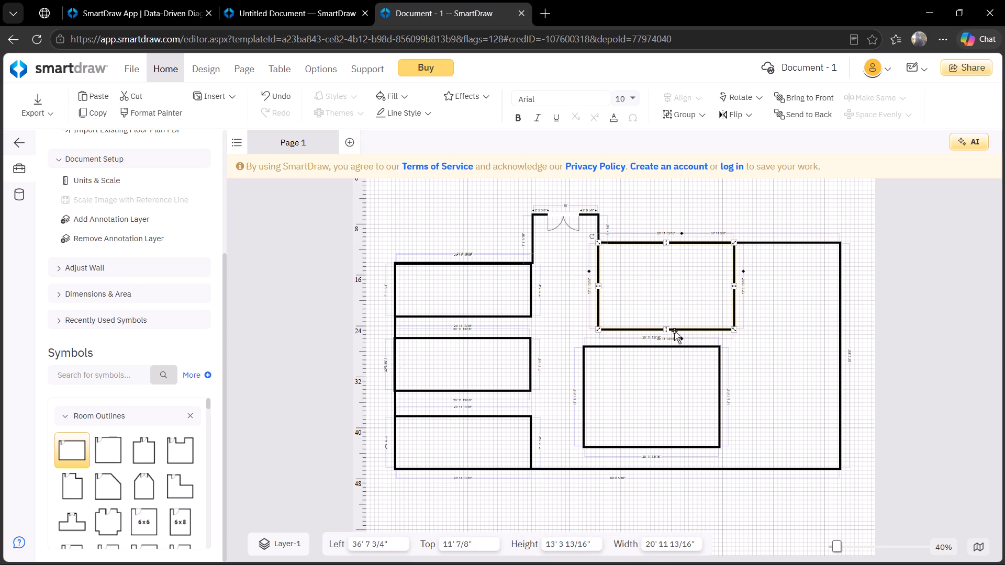
Move the lower right-hand room directly beneath the upper-right room, sharing its bottom wall and aligning the side walls.
{"action": "left_click_drag", "start_coordinate": [674, 347], "coordinate": [685, 336]}
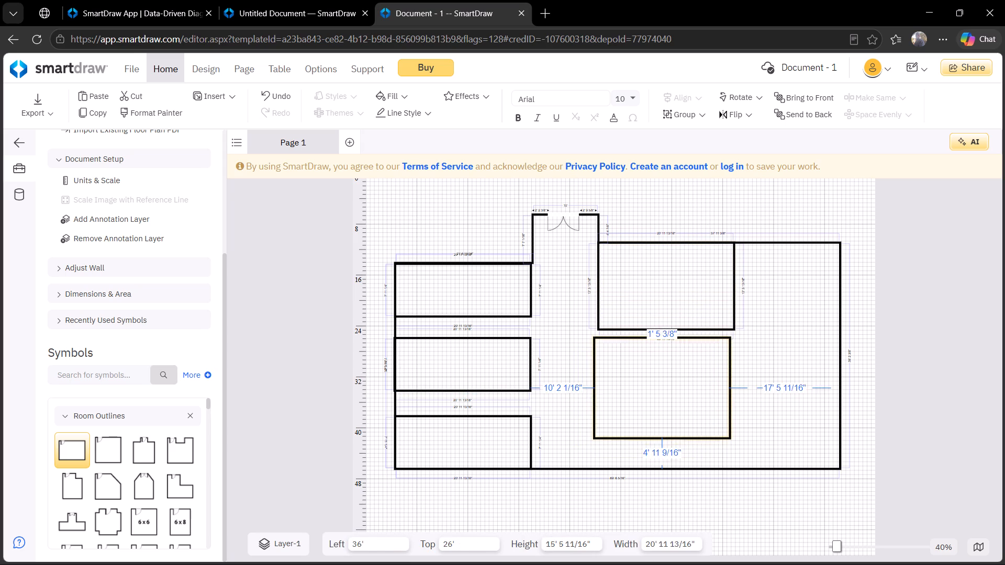
{"action": "left_click_drag", "start_coordinate": [685, 336], "coordinate": [688, 335]}
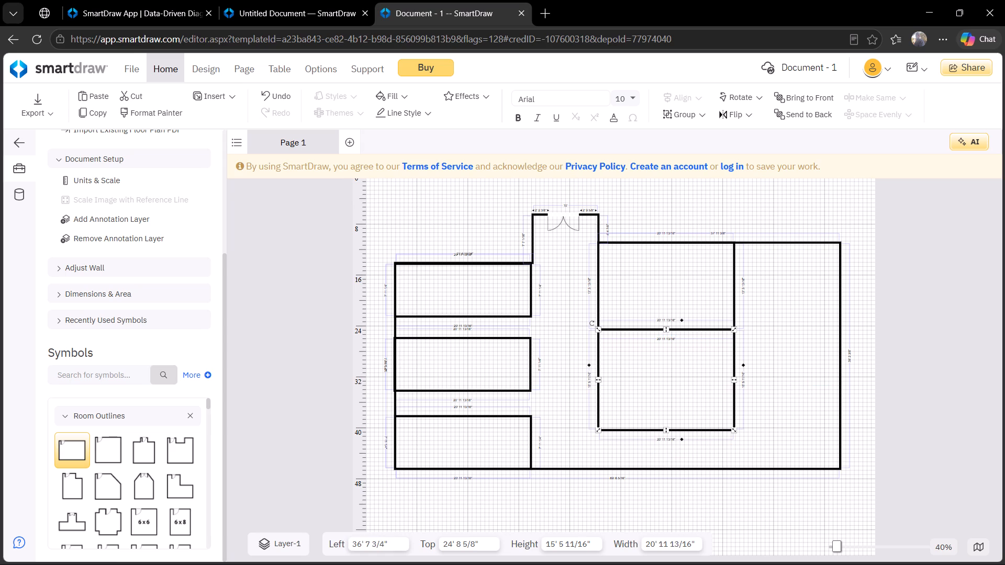
Extend the outer outline's bottom wall down to make the outline about 77' 5" high.
{"action": "left_click", "coordinate": [633, 467]}
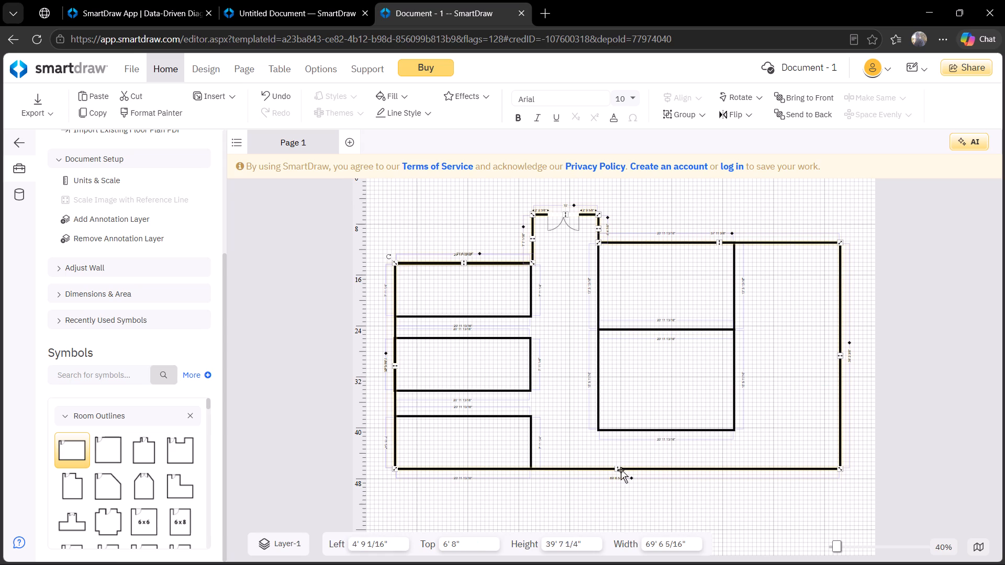
{"action": "left_click_drag", "start_coordinate": [619, 470], "coordinate": [632, 557]}
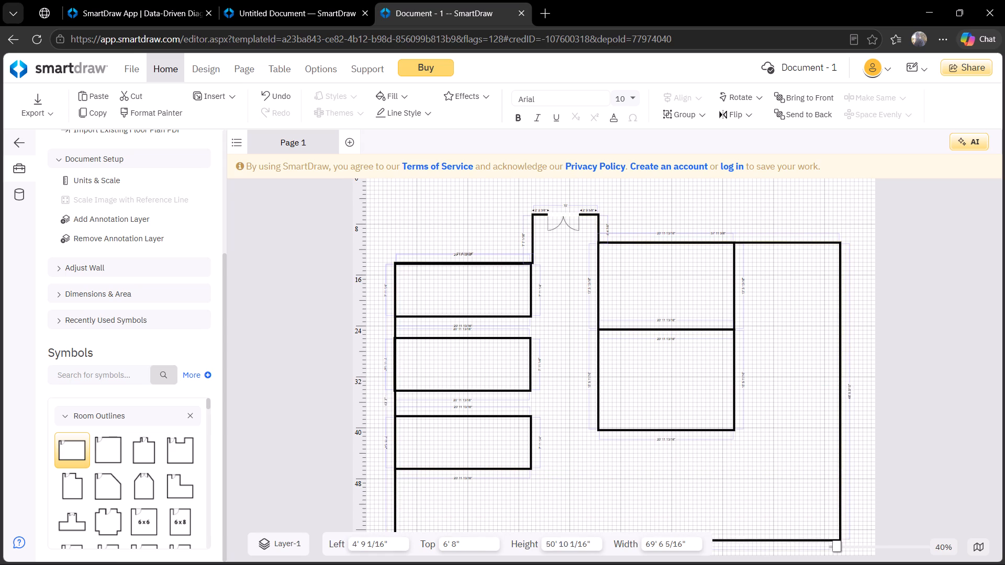
{"action": "left_click_drag", "start_coordinate": [632, 557], "coordinate": [633, 538]}
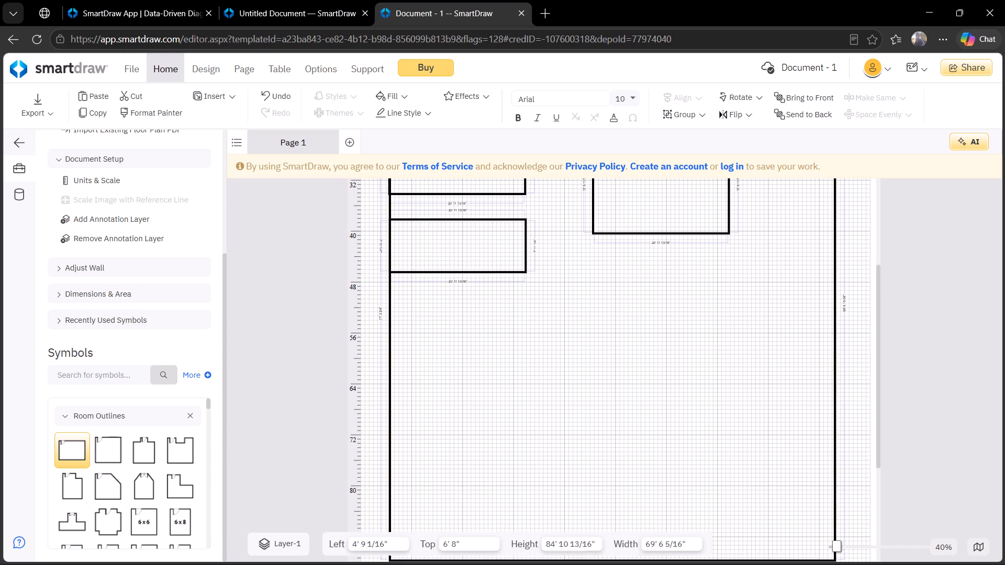
{"action": "left_click_drag", "start_coordinate": [633, 538], "coordinate": [630, 527]}
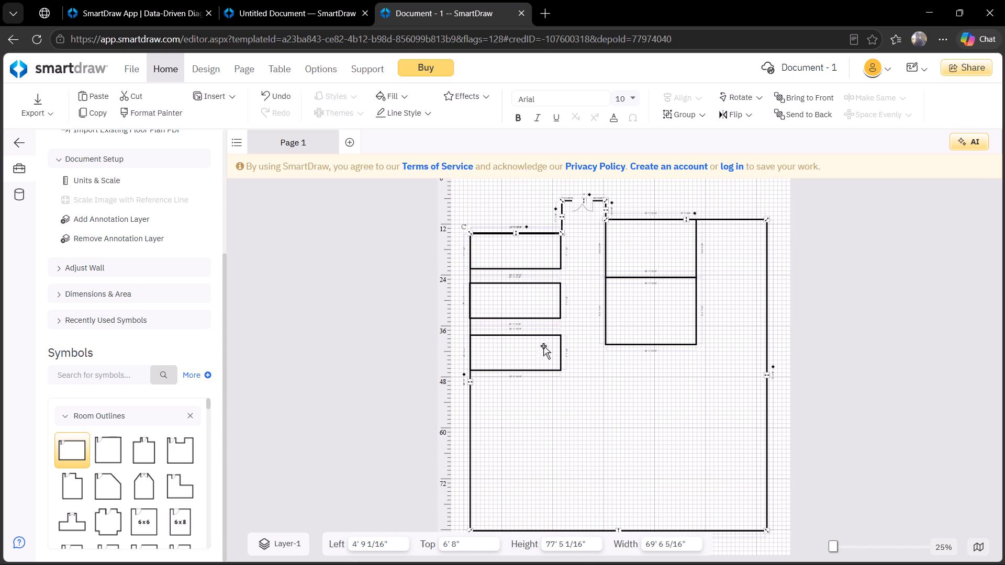
Paste a copy of the room against the left outer wall, just below the third left-hand room, at about 49' 10" from the top.
{"action": "key", "text": "ctrl+v"}
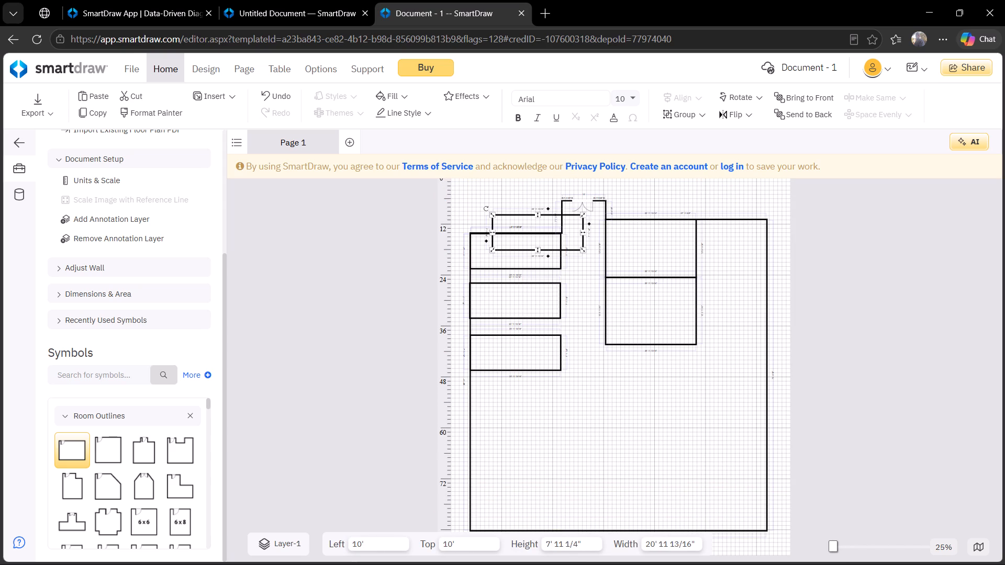
{"action": "left_click_drag", "start_coordinate": [557, 251], "coordinate": [551, 416]}
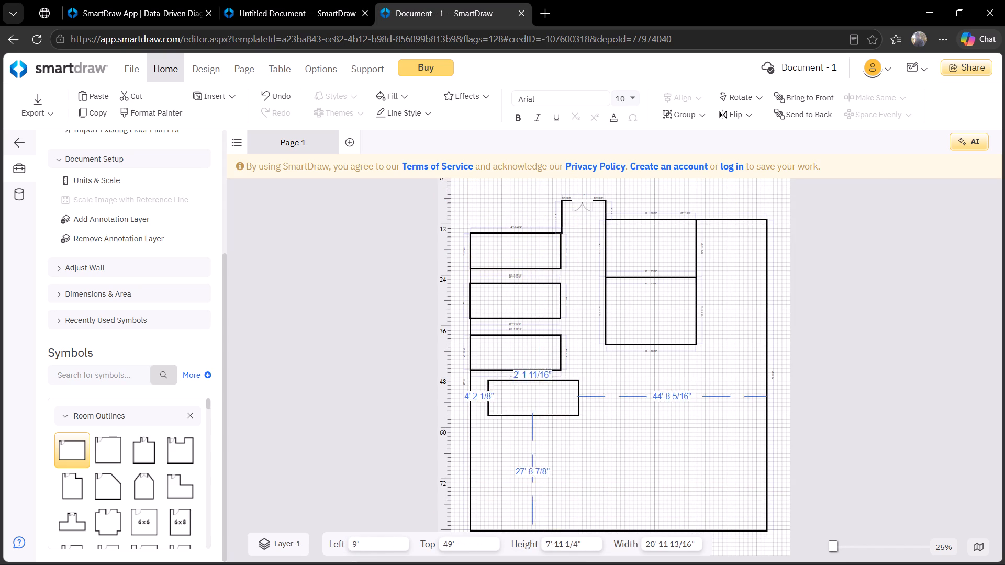
{"action": "left_click_drag", "start_coordinate": [551, 416], "coordinate": [538, 420]}
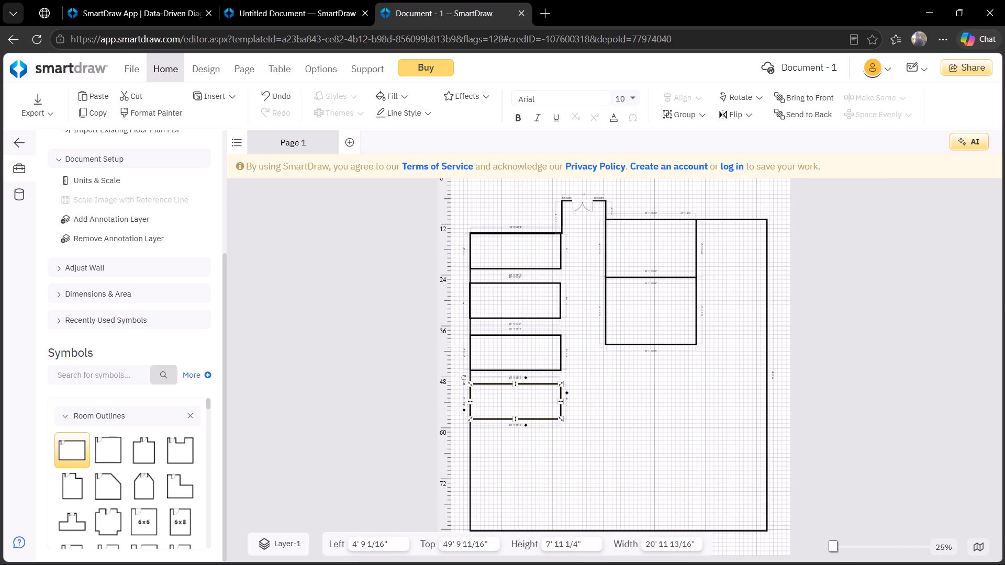
Paste another room copy against the left outer wall below the fourth left-hand room, at about 61' 10" from the top.
{"action": "left_click", "coordinate": [651, 386]}
{"action": "key", "text": "ctrl+v"}
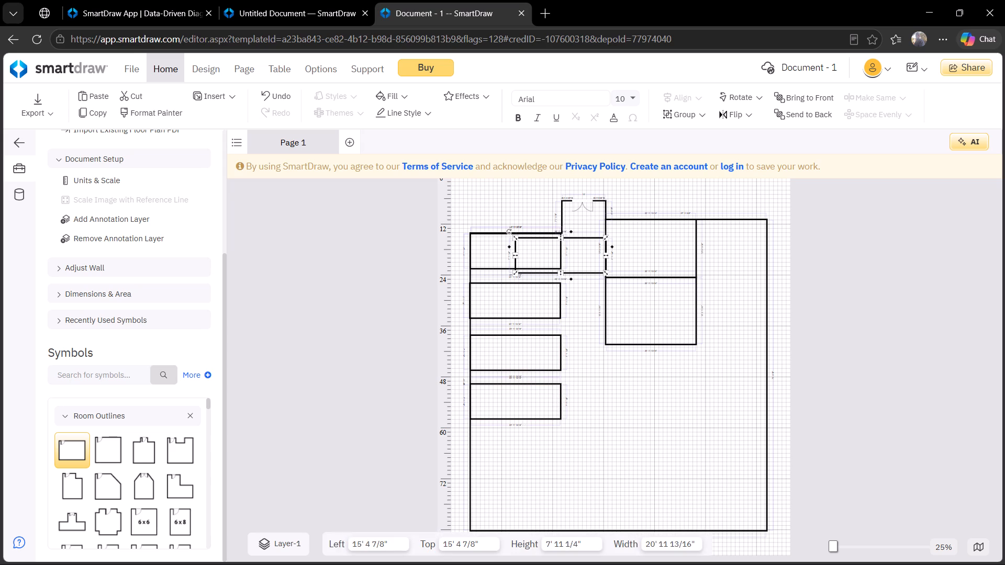
{"action": "left_click_drag", "start_coordinate": [579, 273], "coordinate": [565, 458]}
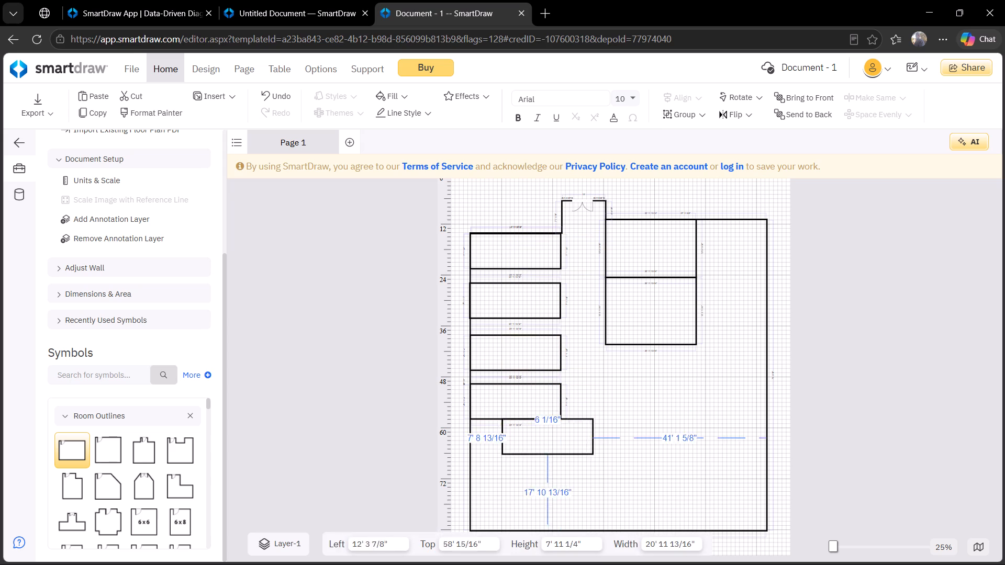
{"action": "left_click_drag", "start_coordinate": [565, 458], "coordinate": [534, 470]}
Rename the page as SINGLE ROOMS DESIGN.
{"action": "right_click", "coordinate": [291, 137]}
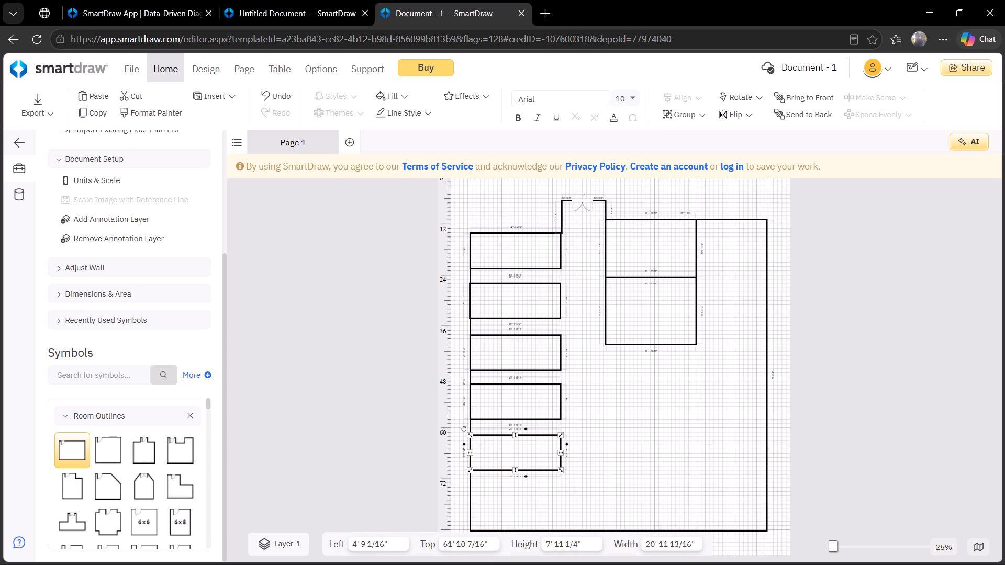
{"action": "left_click", "coordinate": [342, 221]}
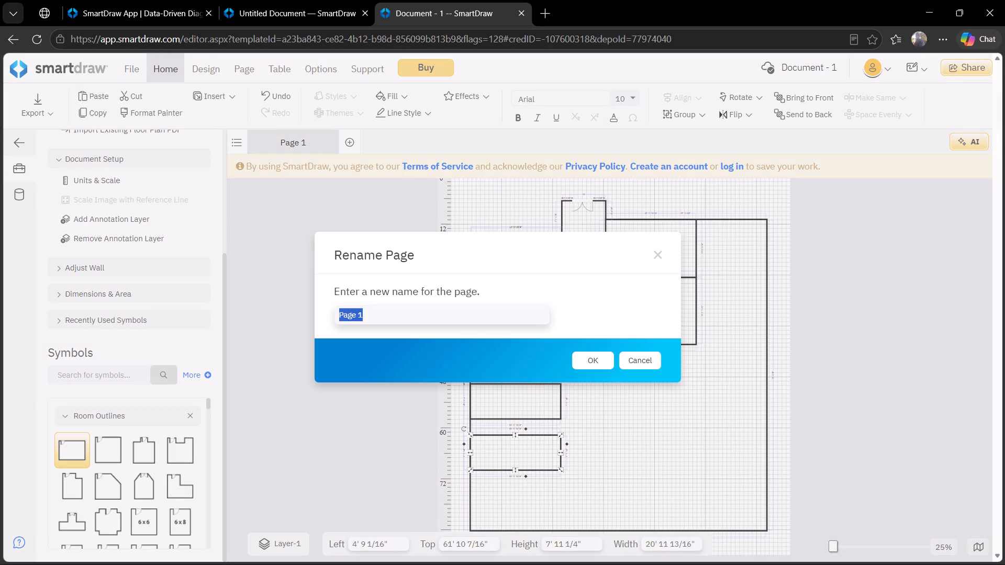
{"action": "key", "text": "Print"}
{"action": "key", "text": "BackSpace"}
{"action": "key", "text": "shift+s"}
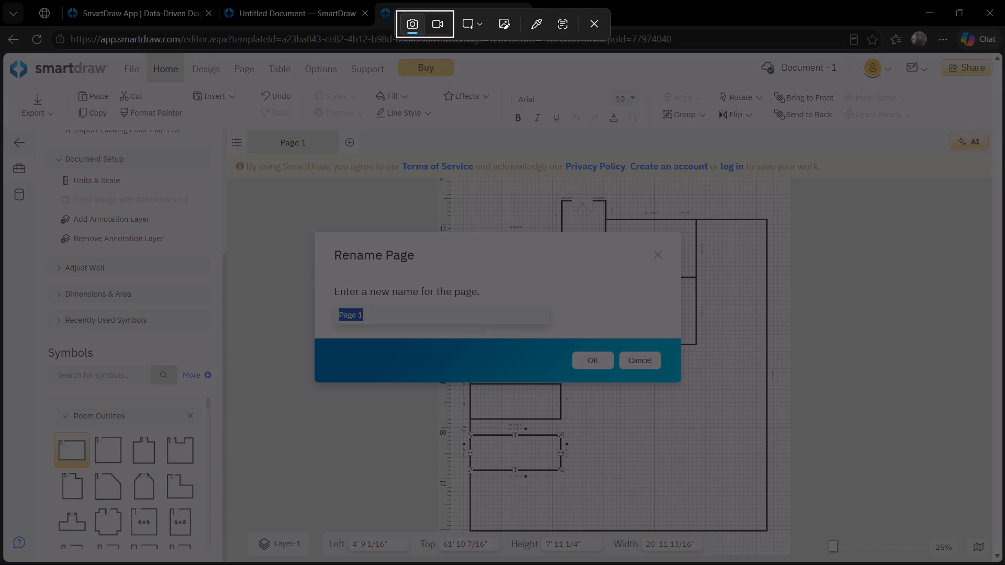
{"action": "left_click", "coordinate": [596, 285]}
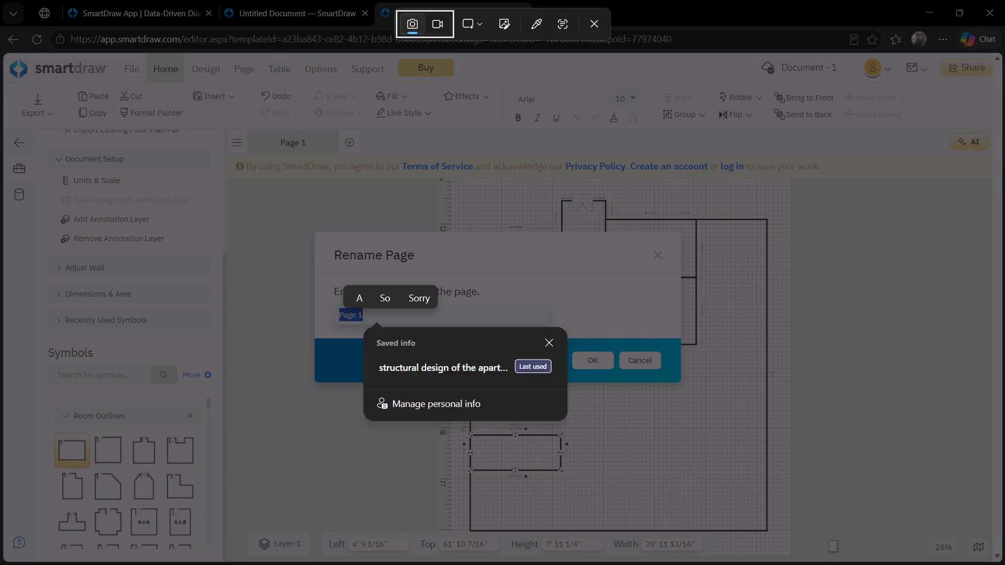
{"action": "left_click", "coordinate": [409, 307]}
{"action": "left_click", "coordinate": [400, 312]}
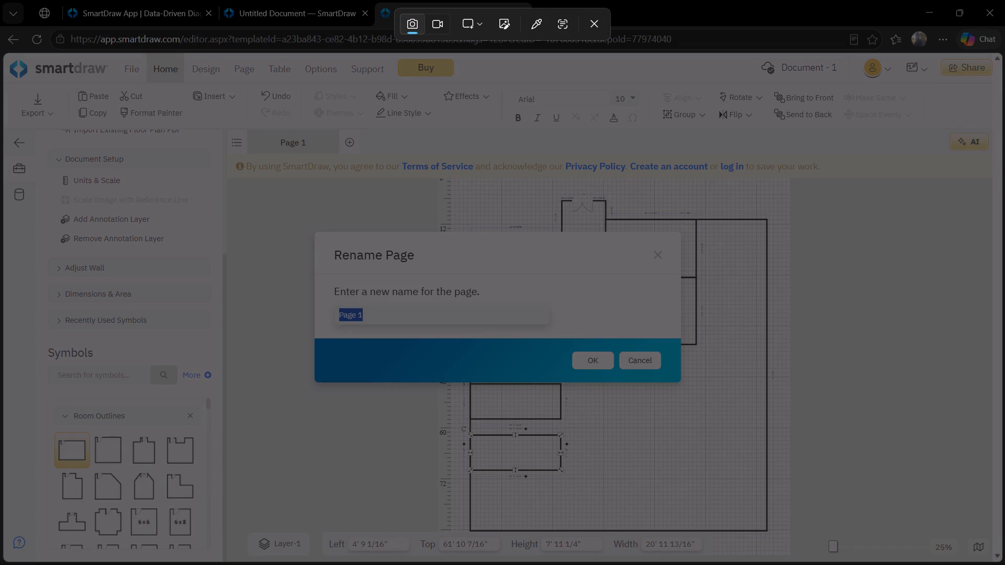
{"action": "left_click", "coordinate": [598, 17]}
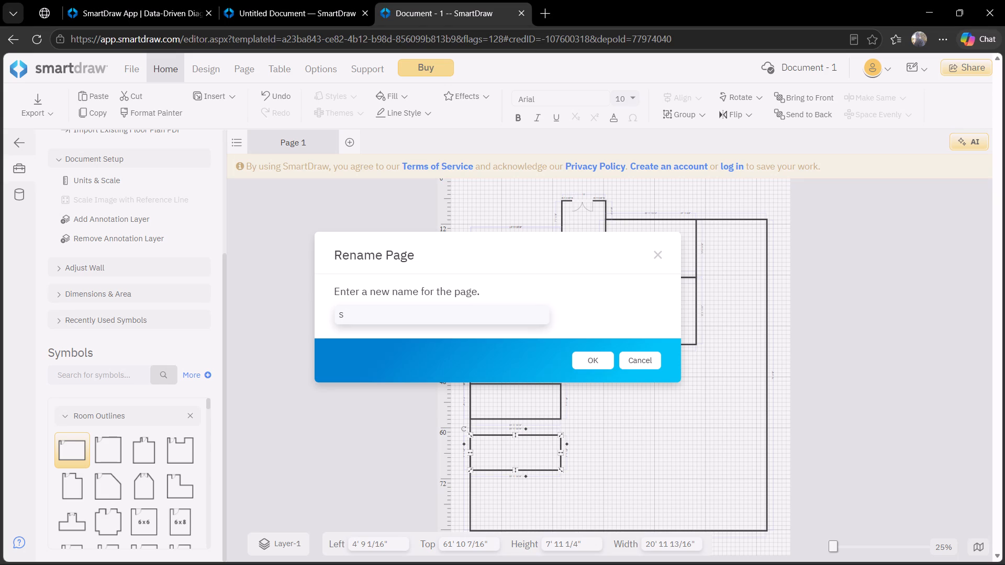
{"action": "key", "text": "BackSpace"}
{"action": "type", "text": "SINGLE ROOM"}
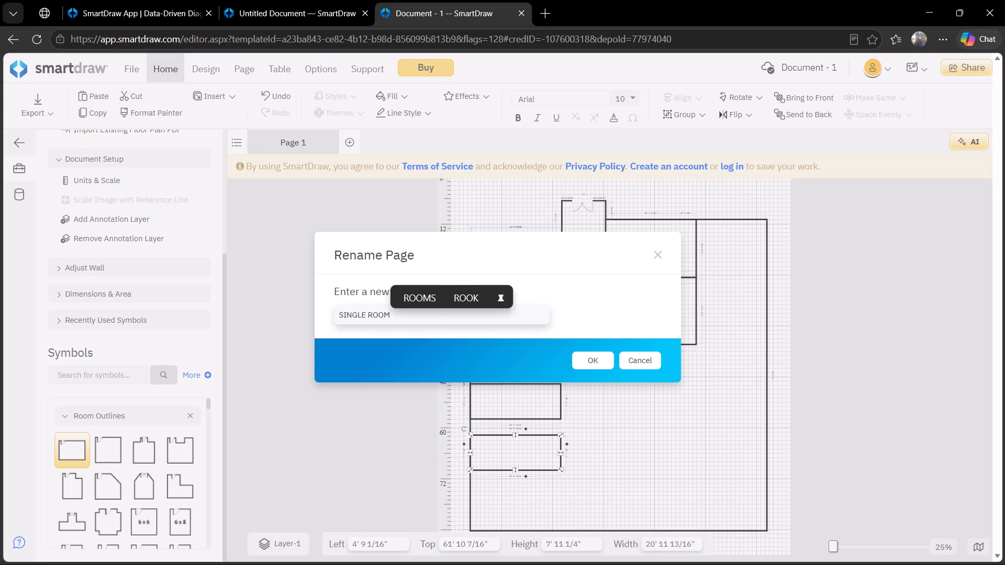
{"action": "key", "text": "space"}
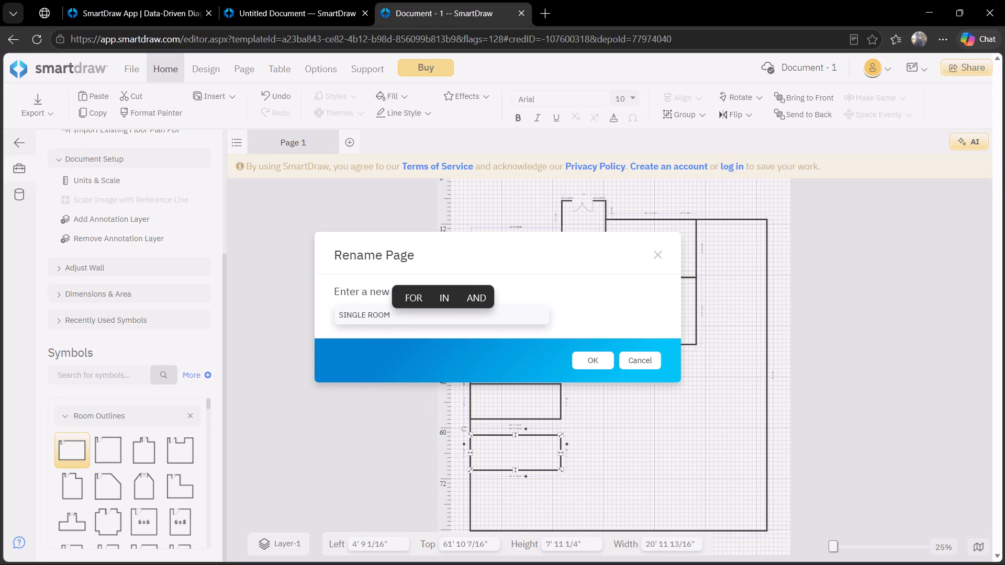
{"action": "type", "text": "PLAN"}
{"action": "key", "text": "space"}
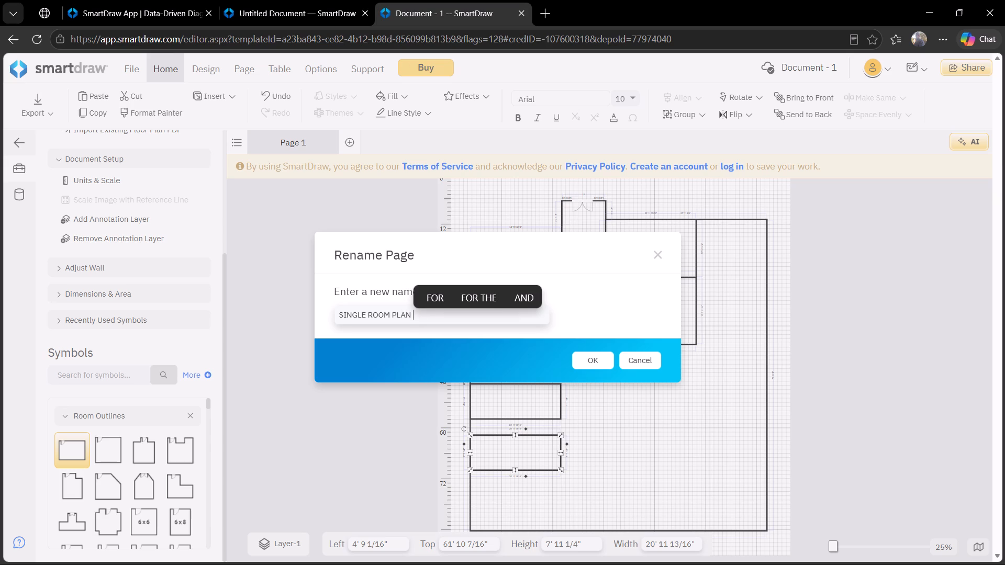
{"action": "key", "text": "BackSpace"}
{"action": "key", "text": "BackSpace"}
{"action": "key", "text": "BackSpace"}
{"action": "key", "text": "BackSpace"}
{"action": "key", "text": "BackSpace"}
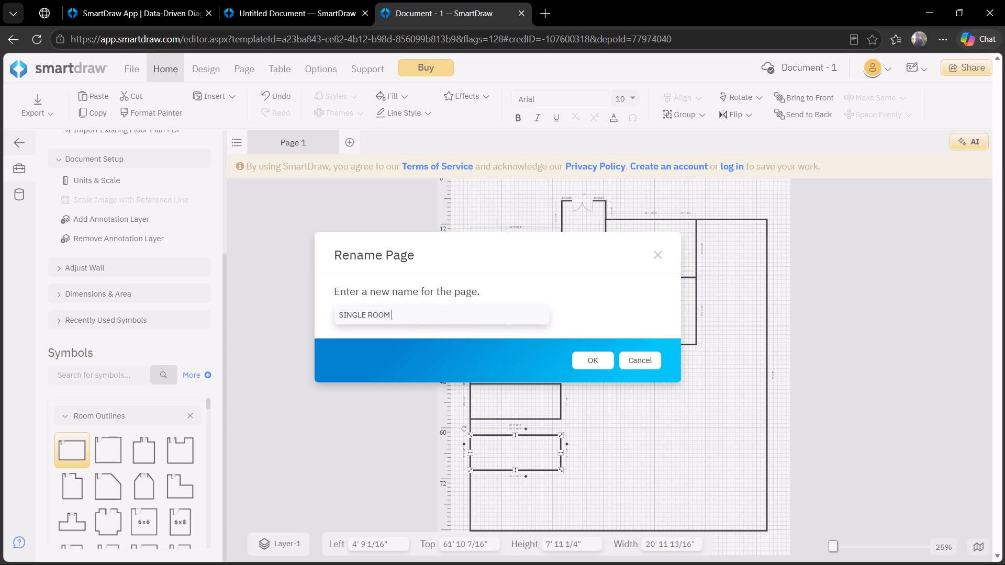
{"action": "key", "text": "BackSpace"}
{"action": "type", "text": "S DESIG"}
{"action": "key", "text": "n"}
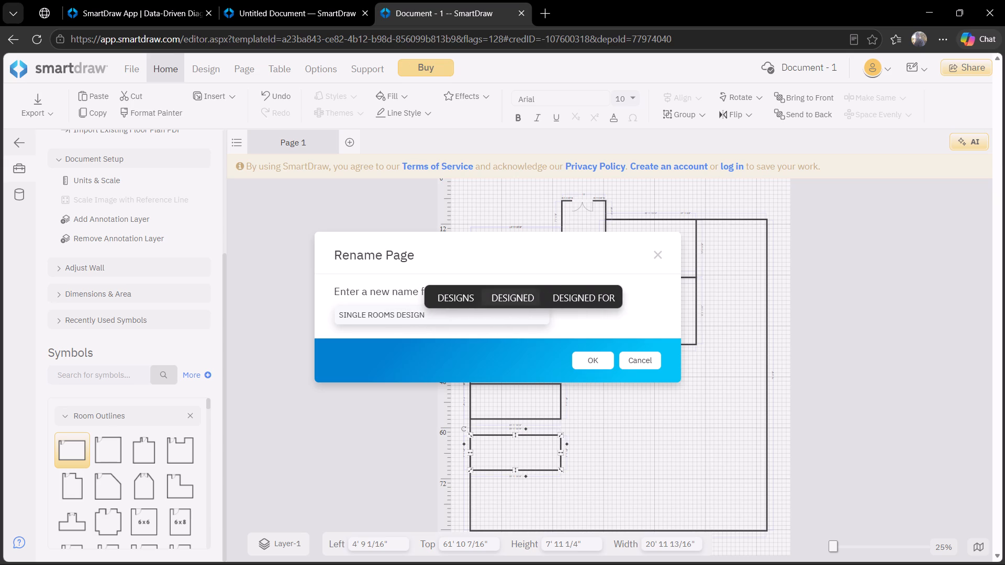
{"action": "left_click", "coordinate": [588, 358]}
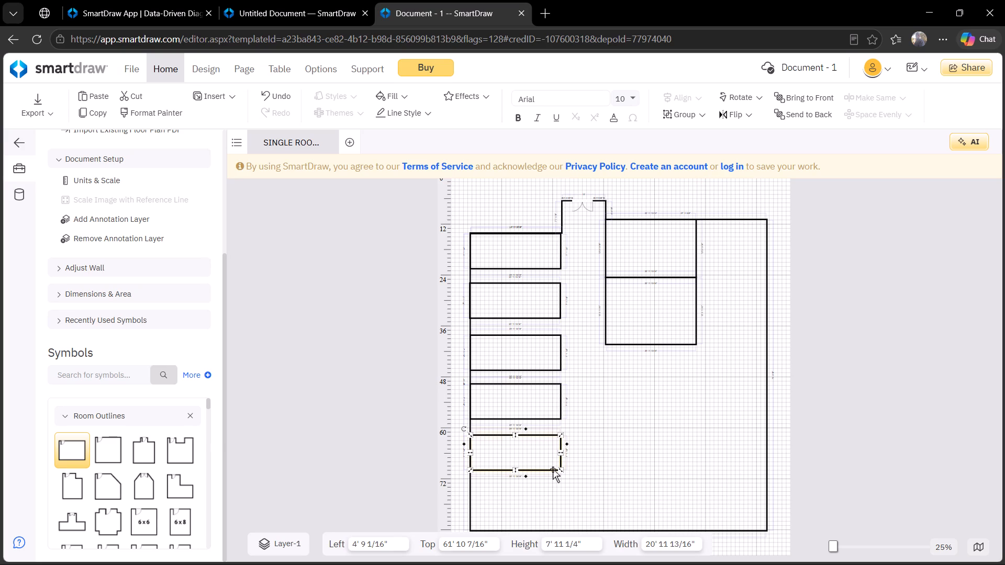
Paste a sixth left-hand room into the outline's bottom-left corner, against the left and bottom outer walls.
{"action": "key", "text": "ctrl+v"}
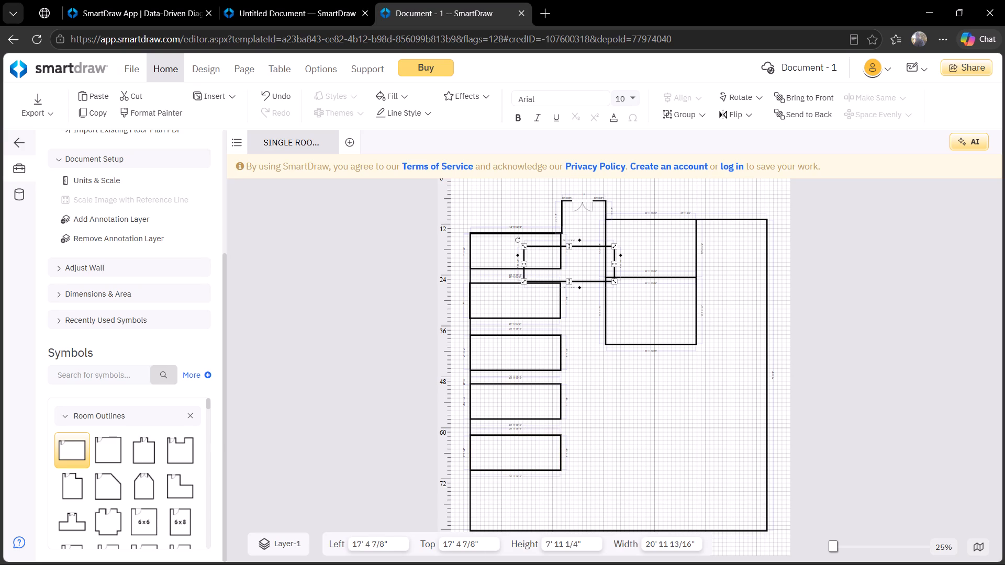
{"action": "left_click_drag", "start_coordinate": [589, 281], "coordinate": [549, 501]}
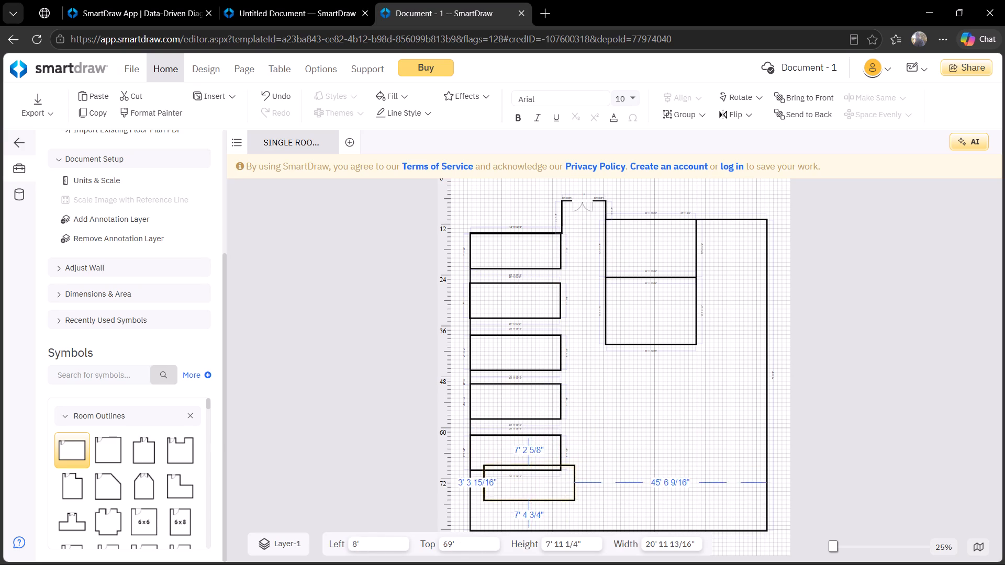
{"action": "left_click_drag", "start_coordinate": [549, 501], "coordinate": [537, 529]}
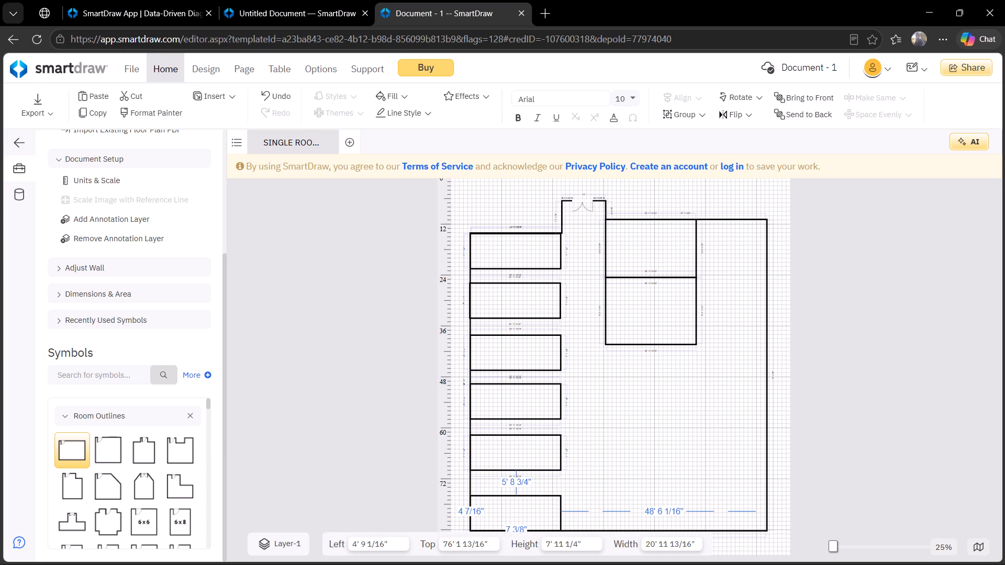
{"action": "left_click_drag", "start_coordinate": [537, 529], "coordinate": [537, 529]}
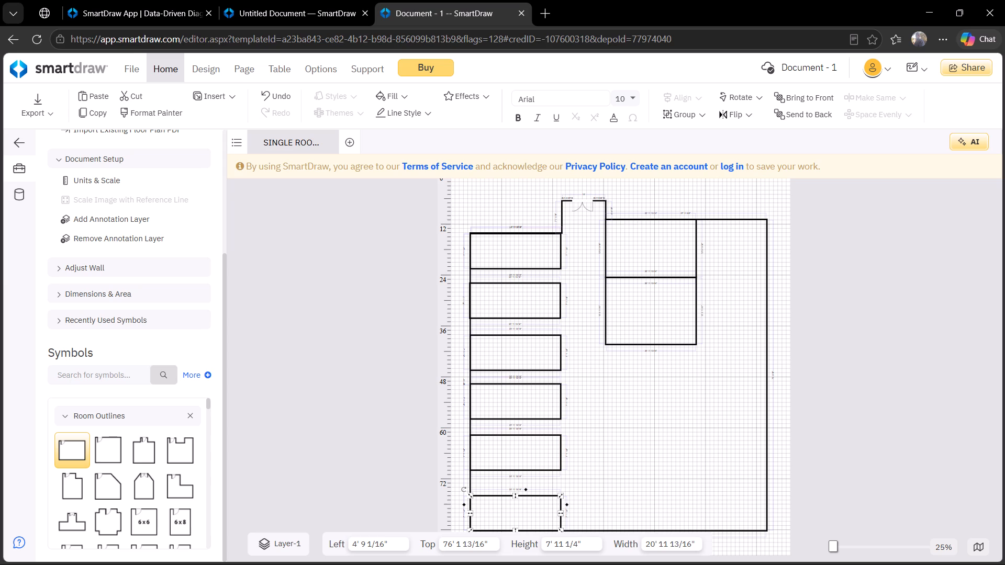
Extend the fifth left-hand room's bottom wall down to make it about 10' 2" high.
{"action": "left_click", "coordinate": [526, 470]}
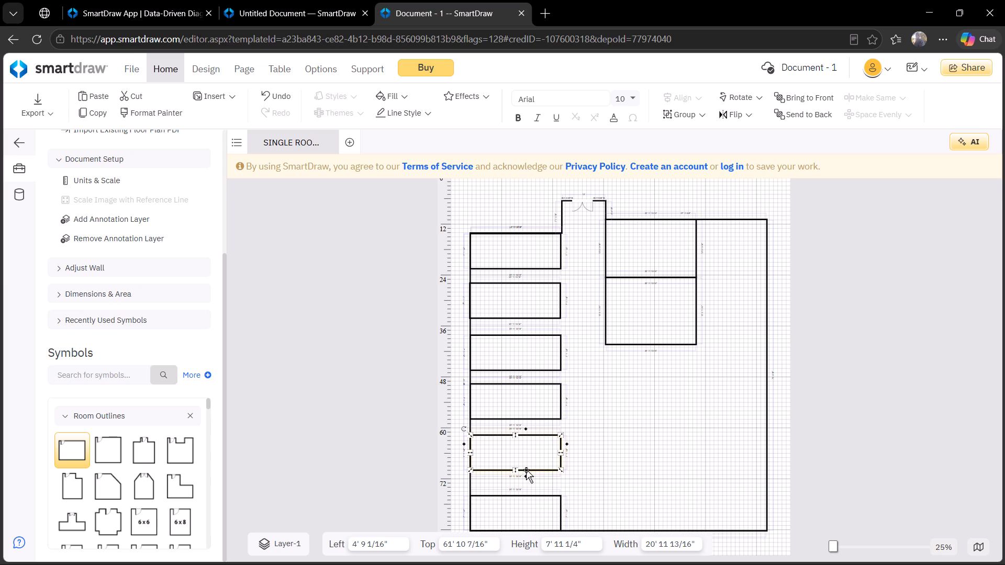
{"action": "left_click_drag", "start_coordinate": [516, 468], "coordinate": [515, 476]}
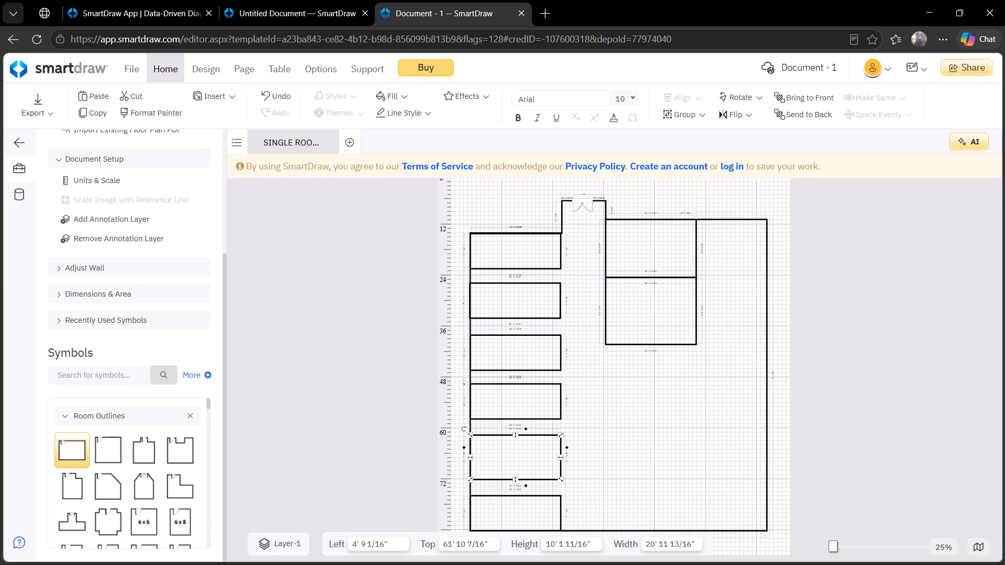
Paste a room copy directly beneath the second right-hand room, sharing its bottom wall and aligning the side walls.
{"action": "left_click", "coordinate": [607, 446]}
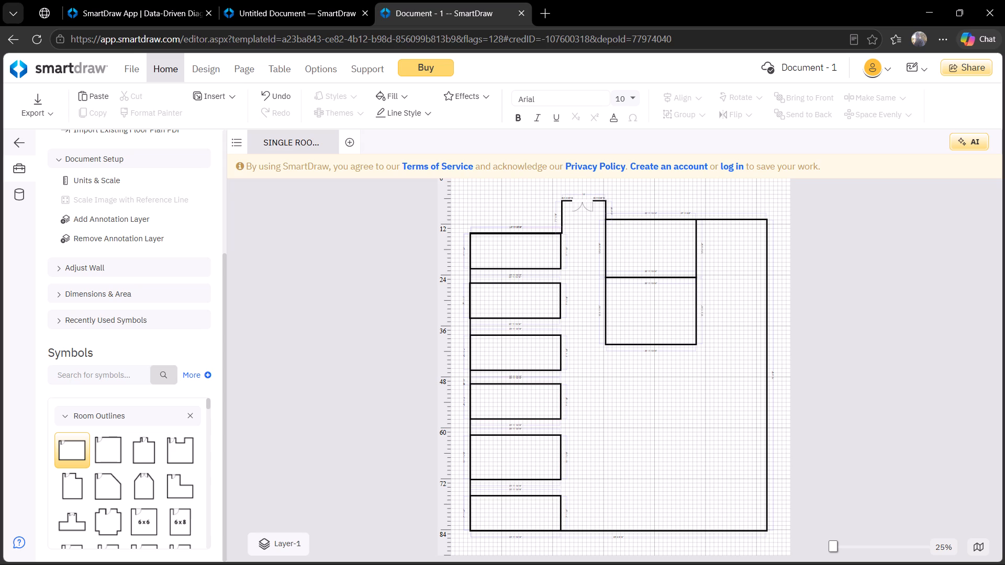
{"action": "key", "text": "ctrl+v"}
{"action": "left_click_drag", "start_coordinate": [593, 290], "coordinate": [666, 326]}
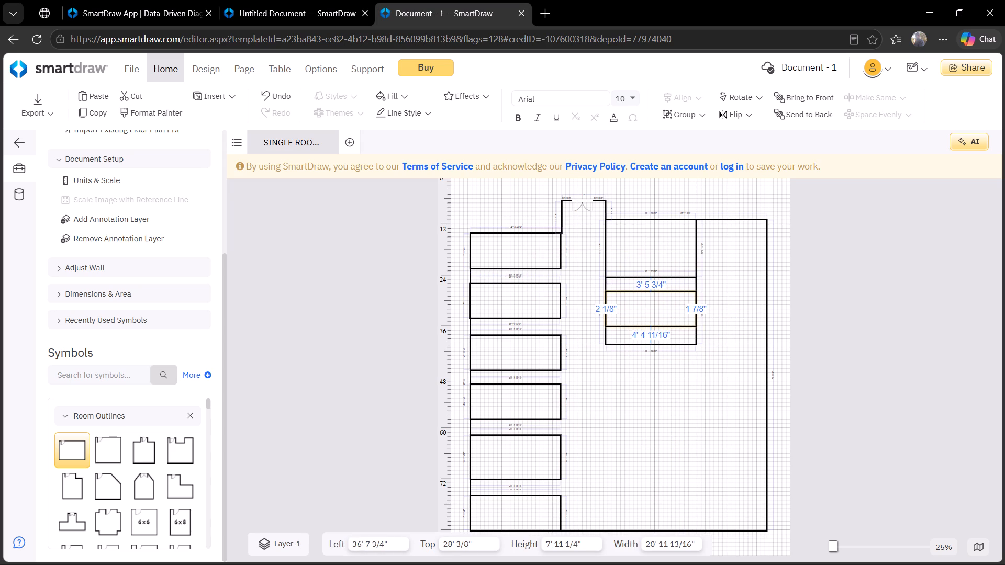
{"action": "left_click_drag", "start_coordinate": [666, 326], "coordinate": [666, 375]}
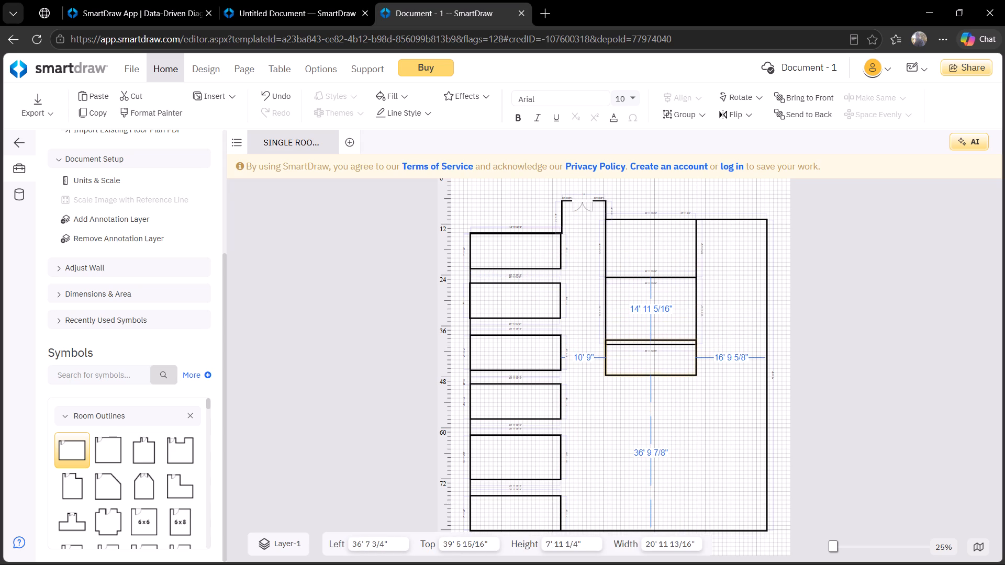
{"action": "left_click_drag", "start_coordinate": [666, 375], "coordinate": [666, 382]}
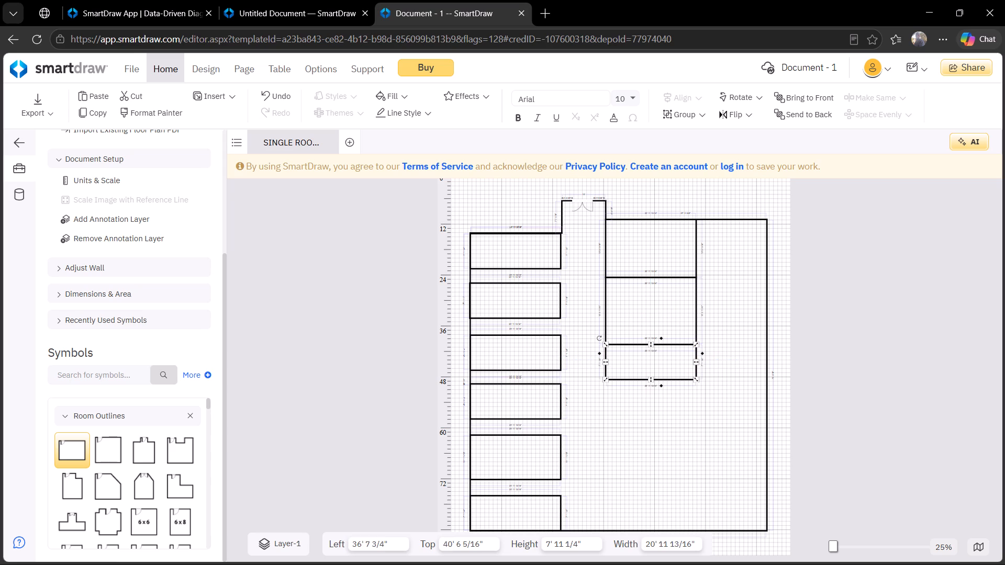
Paste a fourth right-hand room, reduce its height to about 7' 7 1/2", and align it directly beneath the third, sharing its bottom wall.
{"action": "key", "text": "ctrl+v"}
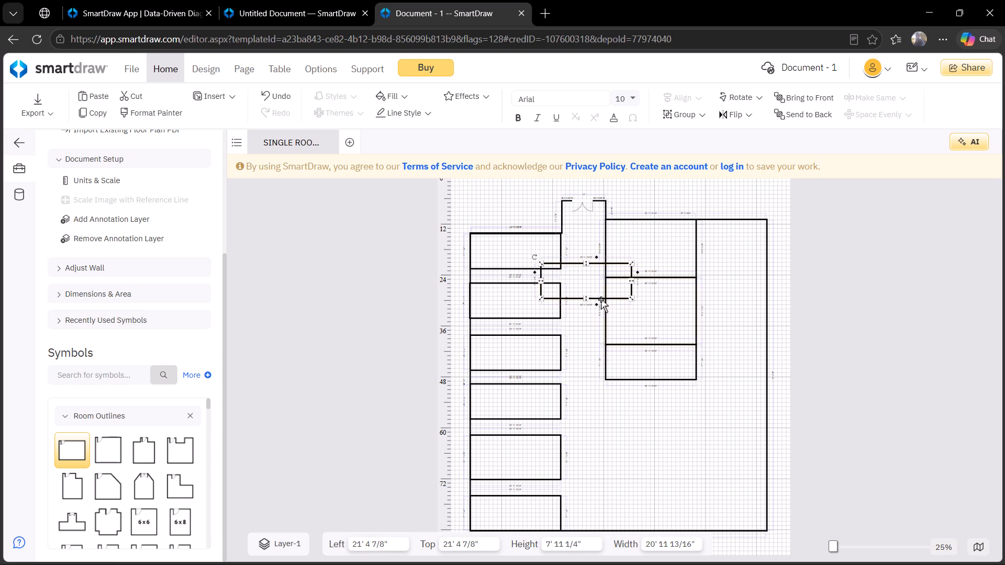
{"action": "left_click", "coordinate": [588, 298]}
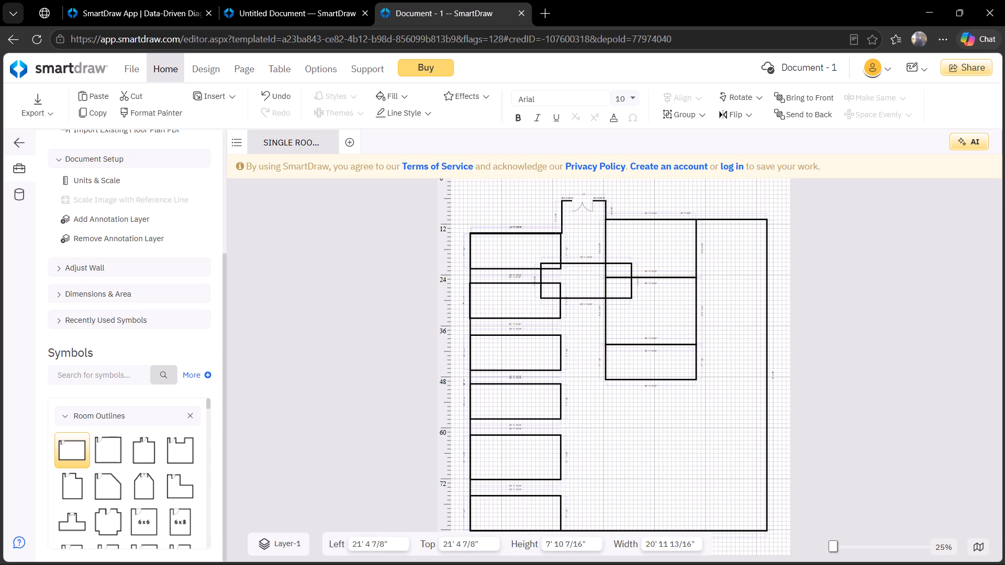
{"action": "left_click", "coordinate": [586, 295]}
{"action": "key", "text": "ctrl+z"}
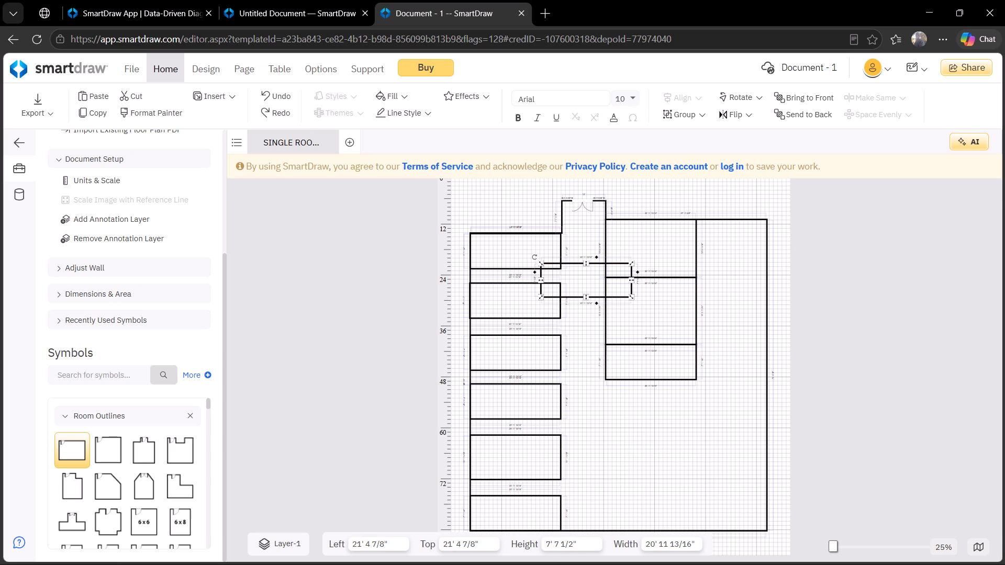
{"action": "left_click_drag", "start_coordinate": [594, 296], "coordinate": [662, 421]}
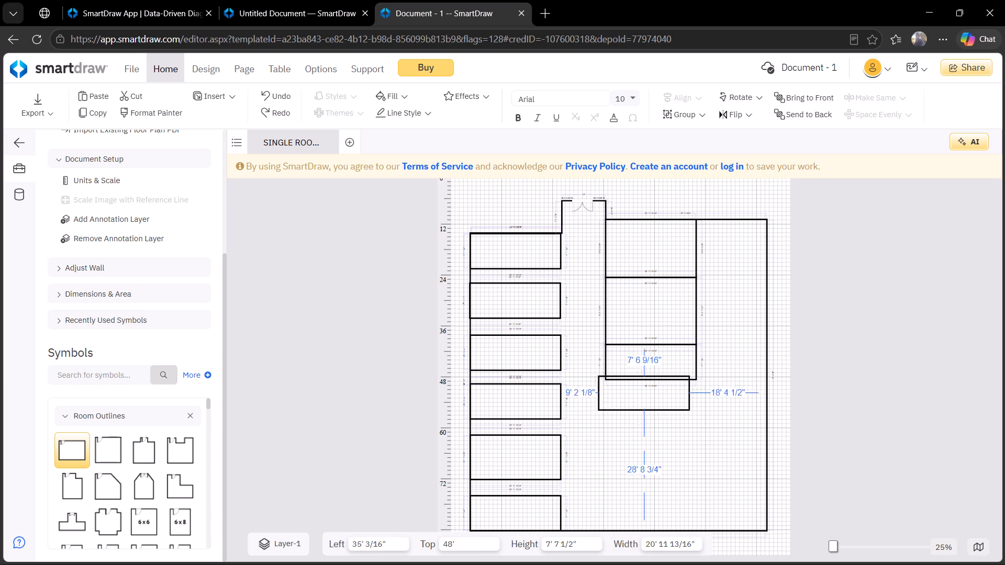
{"action": "left_click_drag", "start_coordinate": [662, 421], "coordinate": [656, 412]}
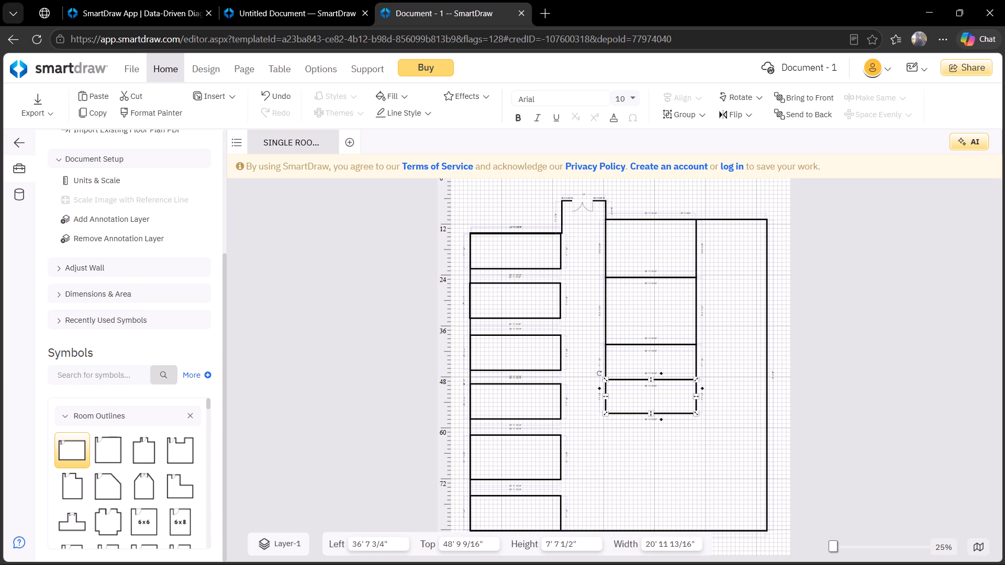
Paste a fifth right-hand room directly beneath the fourth, sharing its bottom wall and aligning the side walls.
{"action": "key", "text": "ctrl+v"}
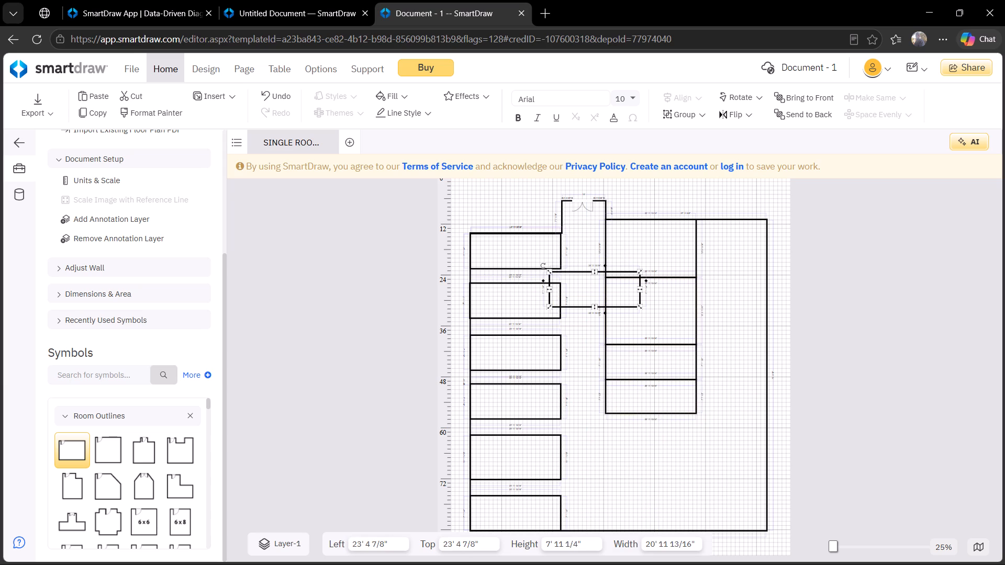
{"action": "left_click_drag", "start_coordinate": [602, 308], "coordinate": [656, 446]}
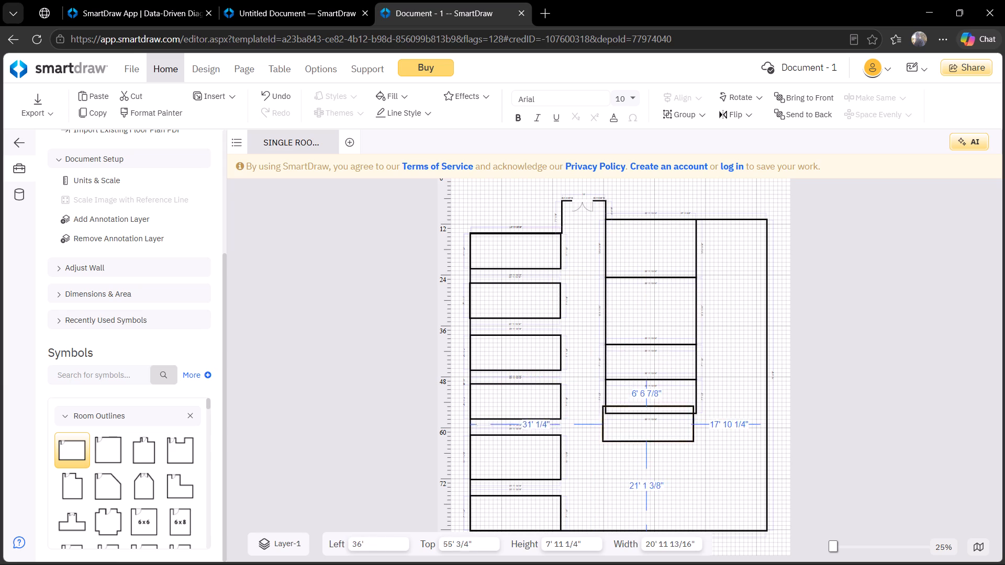
{"action": "left_click_drag", "start_coordinate": [656, 446], "coordinate": [657, 448]}
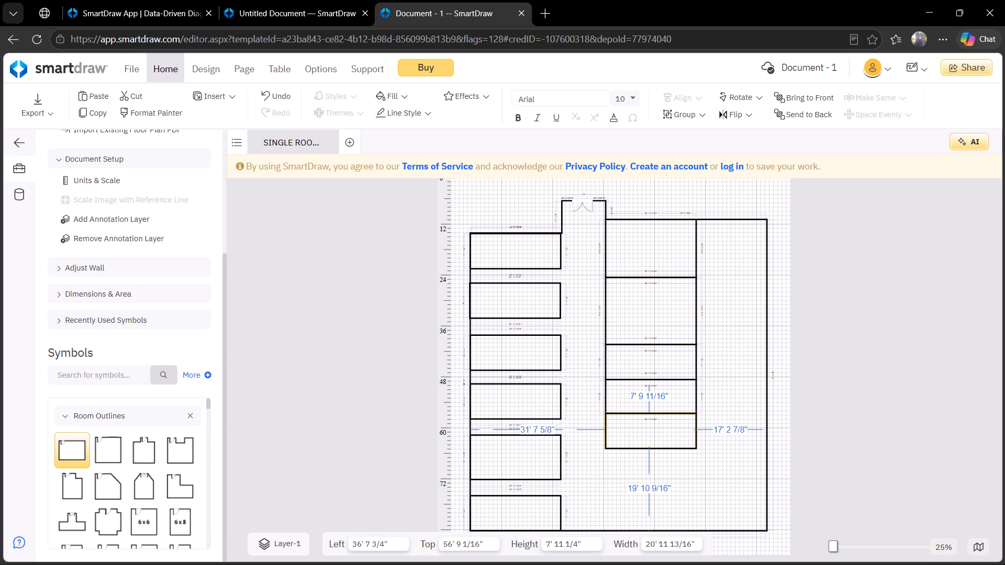
{"action": "left_click_drag", "start_coordinate": [657, 448], "coordinate": [657, 449]}
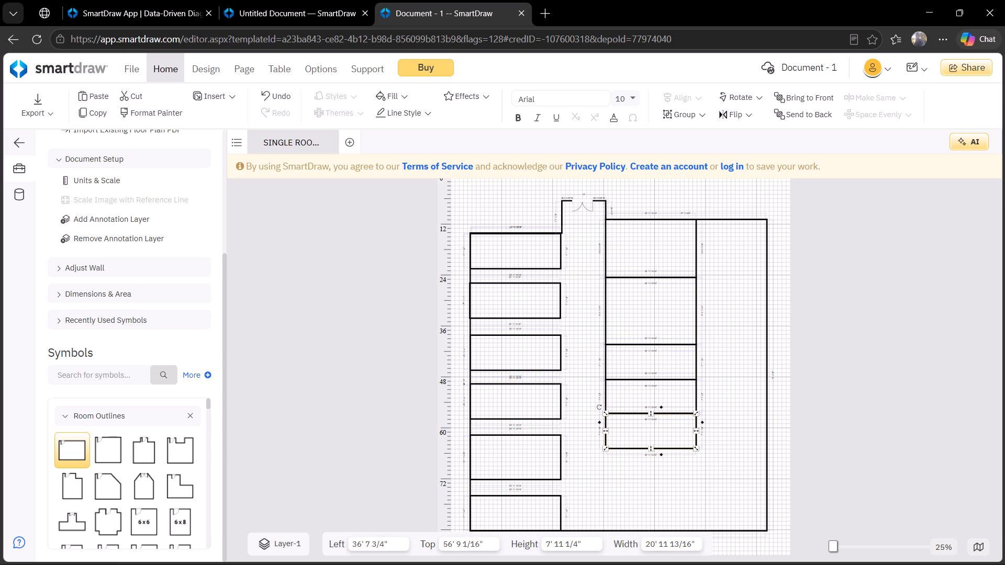
{"action": "left_click", "coordinate": [636, 428]}
Paste a sixth right-hand room directly beneath the fifth, sharing its bottom wall and aligning the side walls.
{"action": "key", "text": "ctrl+v"}
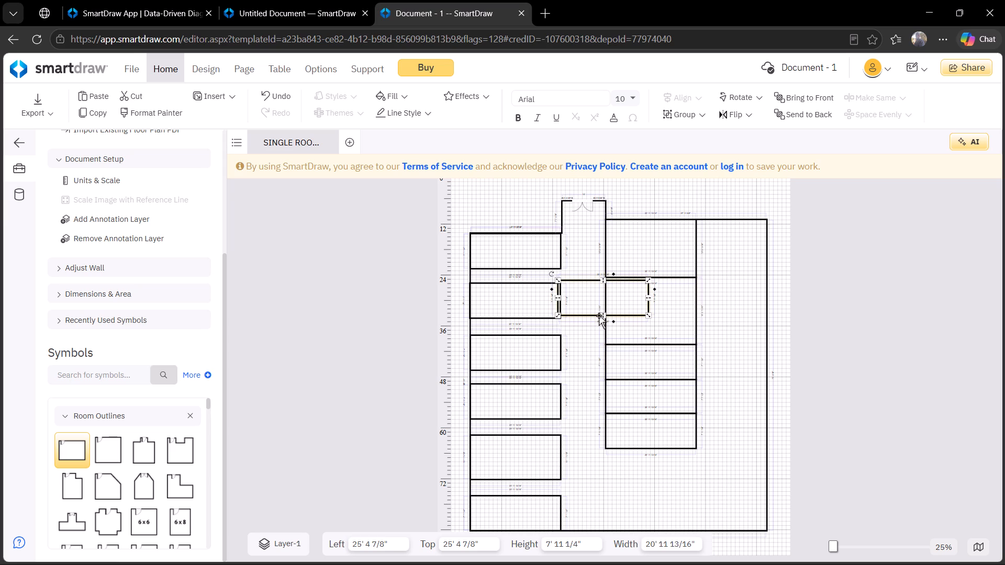
{"action": "left_click_drag", "start_coordinate": [598, 315], "coordinate": [643, 470]}
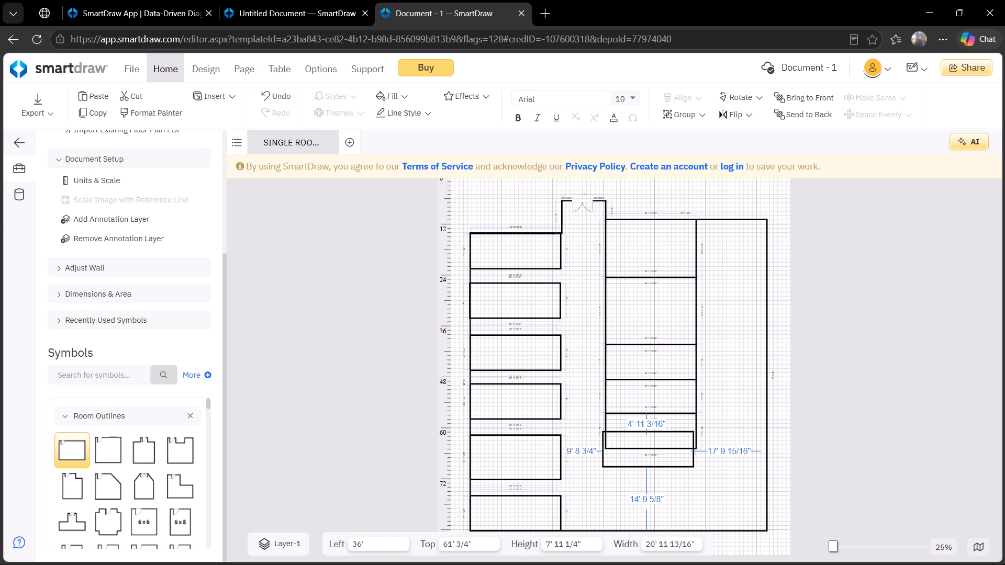
{"action": "left_click_drag", "start_coordinate": [643, 470], "coordinate": [644, 484]}
{"action": "left_click", "coordinate": [620, 342]}
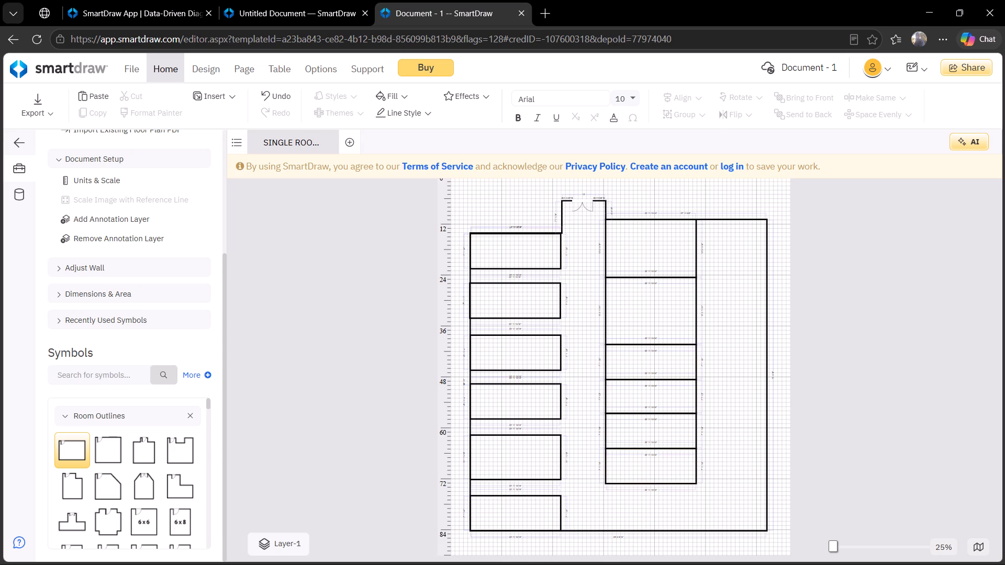
Paste a seventh right-hand room directly beneath the sixth, sharing its bottom wall and aligning the side walls.
{"action": "key", "text": "ctrl+v"}
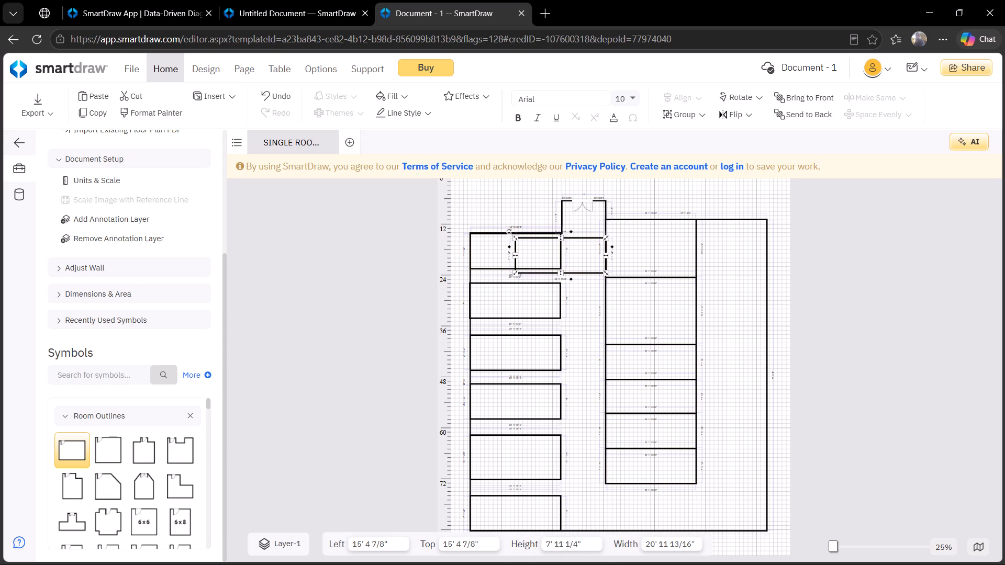
{"action": "left_click_drag", "start_coordinate": [565, 273], "coordinate": [581, 295]}
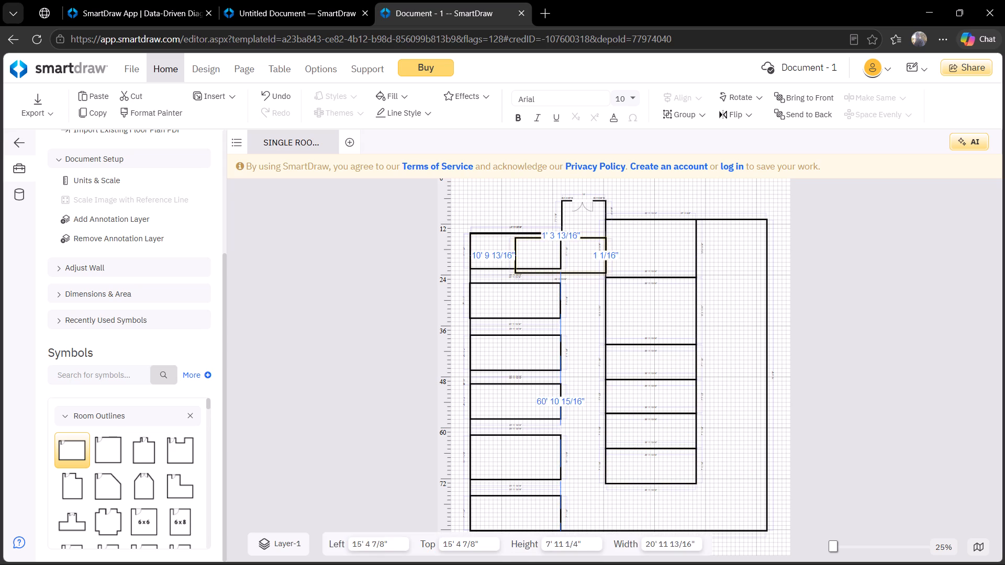
{"action": "left_click_drag", "start_coordinate": [581, 295], "coordinate": [655, 515]}
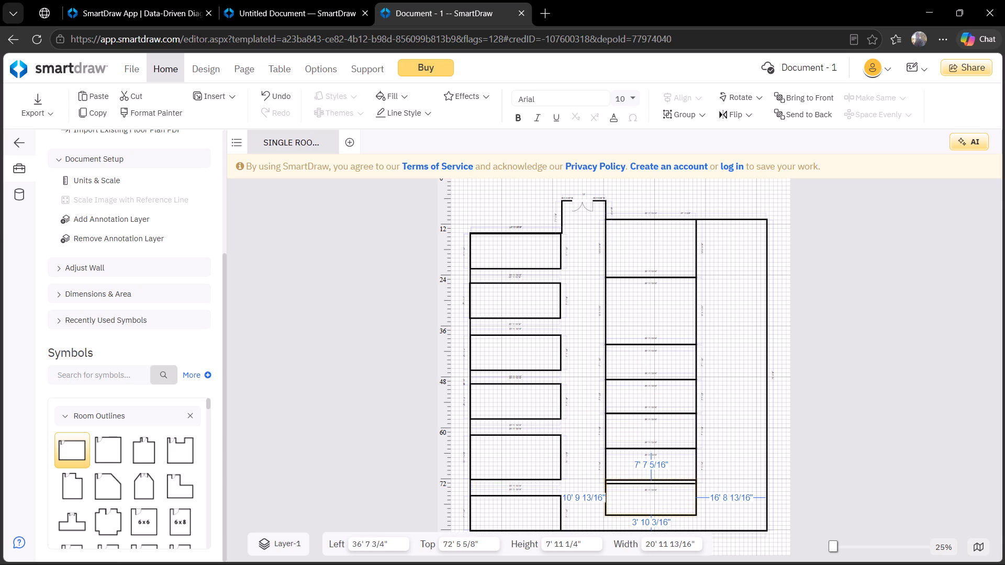
{"action": "left_click_drag", "start_coordinate": [655, 515], "coordinate": [656, 520]}
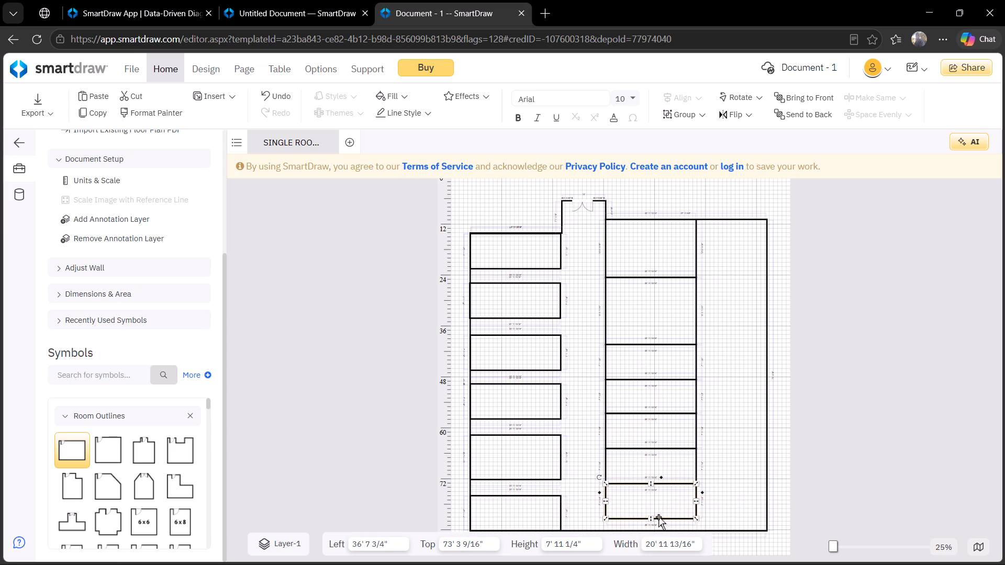
{"action": "left_click", "coordinate": [739, 407]}
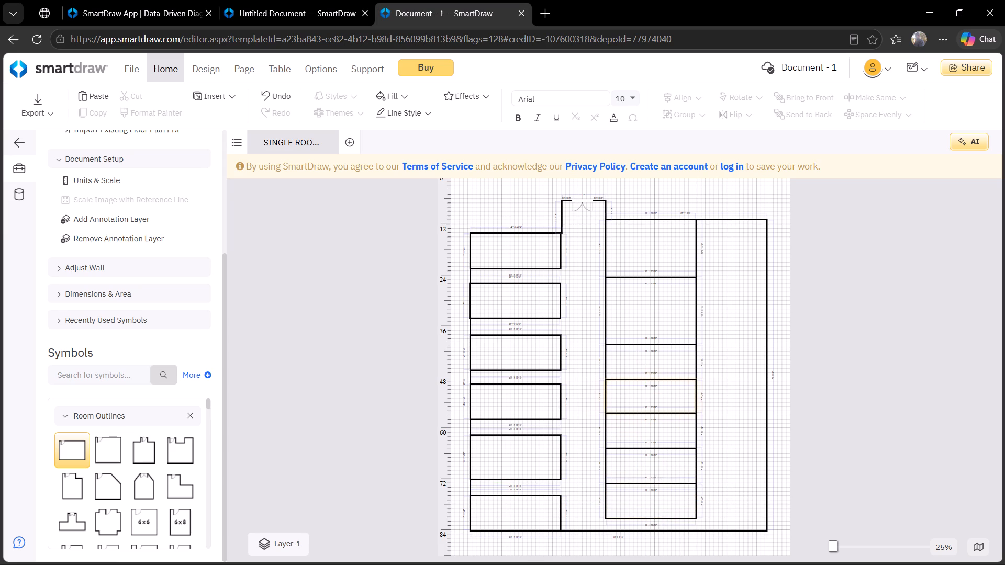
Paste a room copy, narrow it to about 9' 7 3/4" wide, and place it in the outline's top-right corner against the outer walls.
{"action": "left_click", "coordinate": [553, 286]}
{"action": "key", "text": "ctrl+v"}
{"action": "left_click_drag", "start_coordinate": [524, 267], "coordinate": [541, 265]}
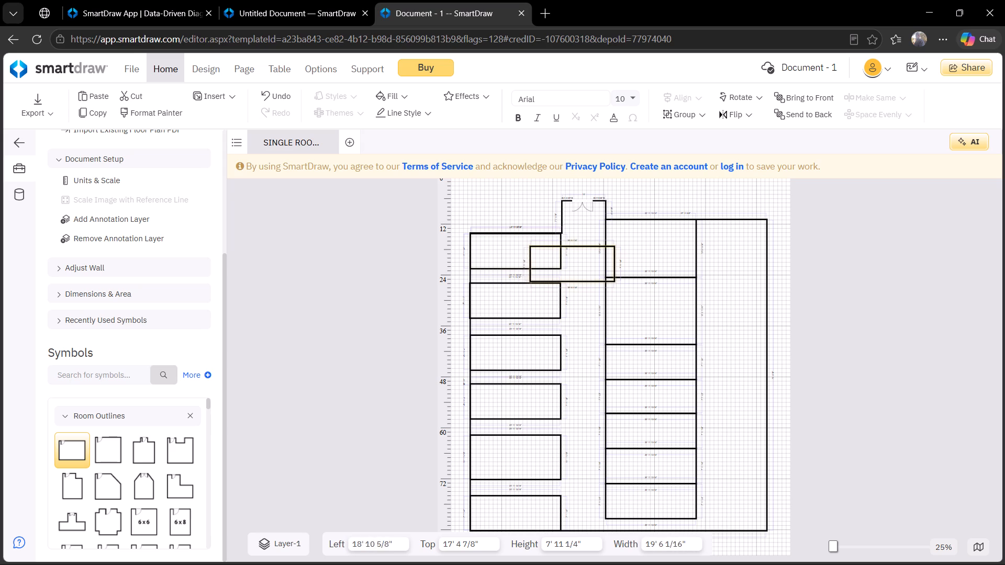
{"action": "left_click_drag", "start_coordinate": [541, 265], "coordinate": [580, 256]}
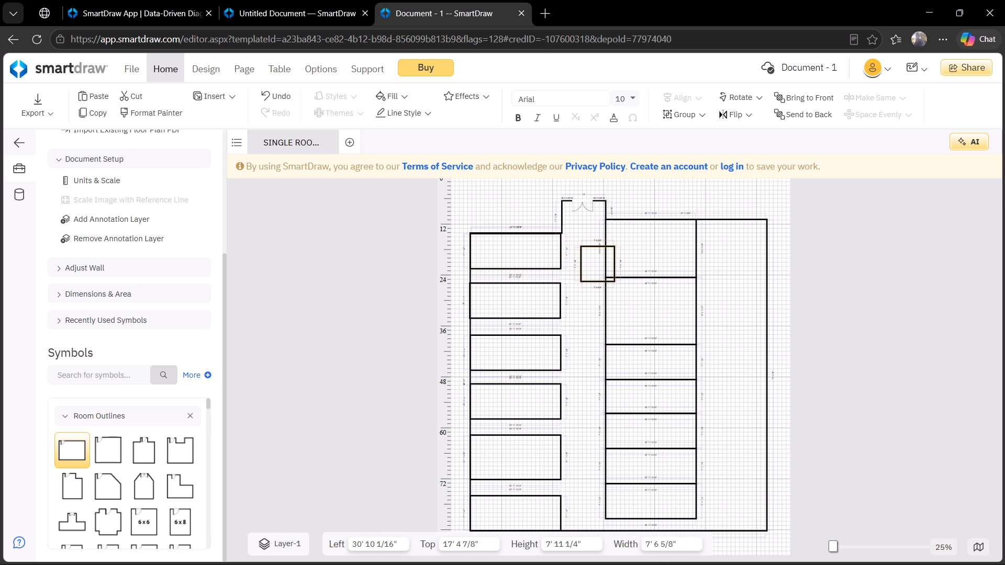
{"action": "left_click_drag", "start_coordinate": [580, 256], "coordinate": [571, 257]}
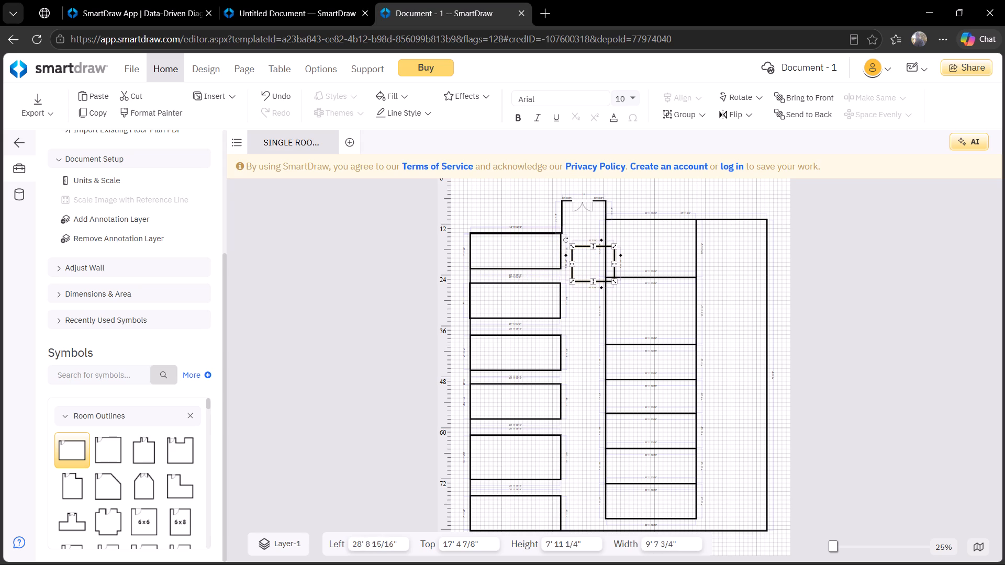
{"action": "left_click_drag", "start_coordinate": [590, 245], "coordinate": [735, 225]}
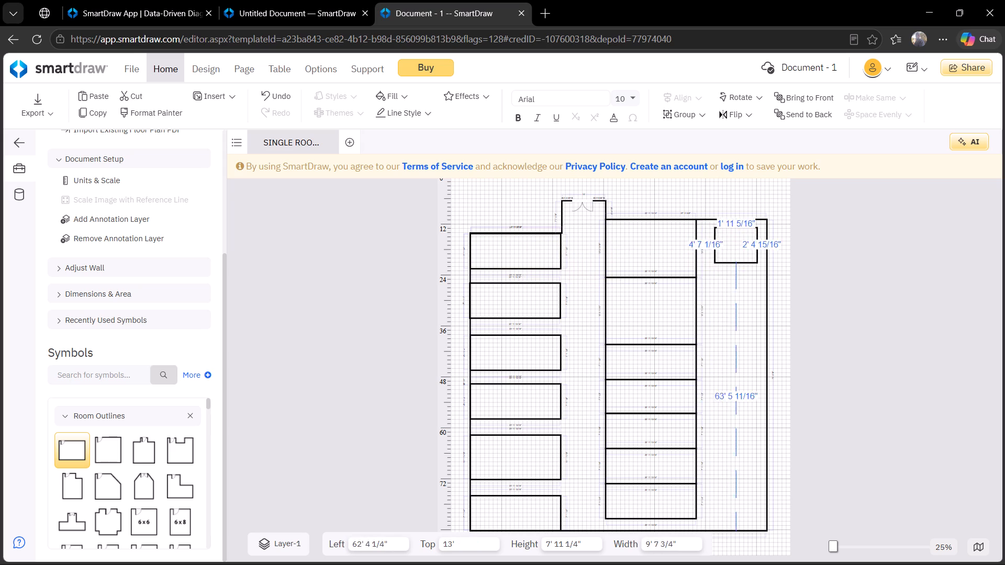
{"action": "left_click_drag", "start_coordinate": [735, 225], "coordinate": [741, 221]}
{"action": "left_click", "coordinate": [735, 281]}
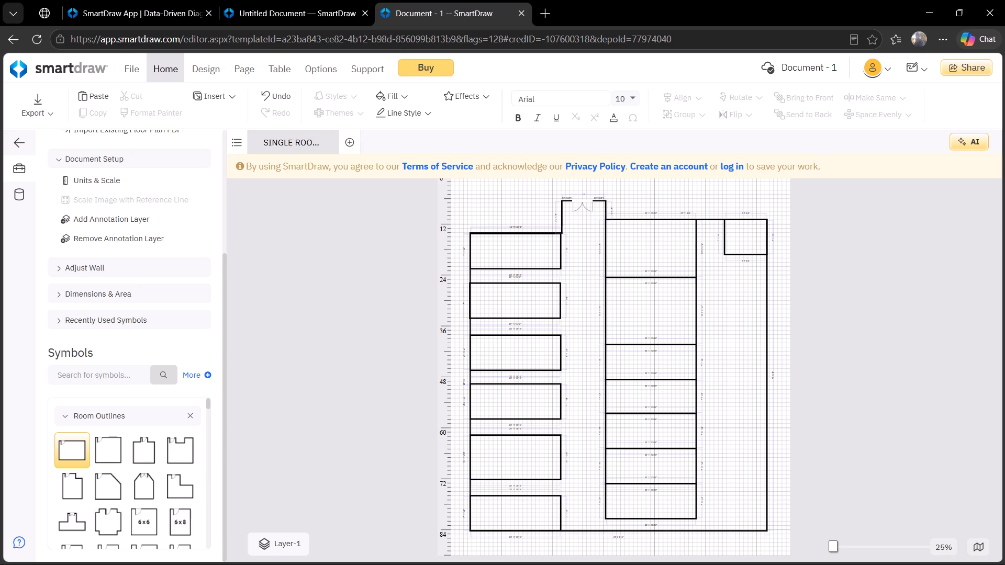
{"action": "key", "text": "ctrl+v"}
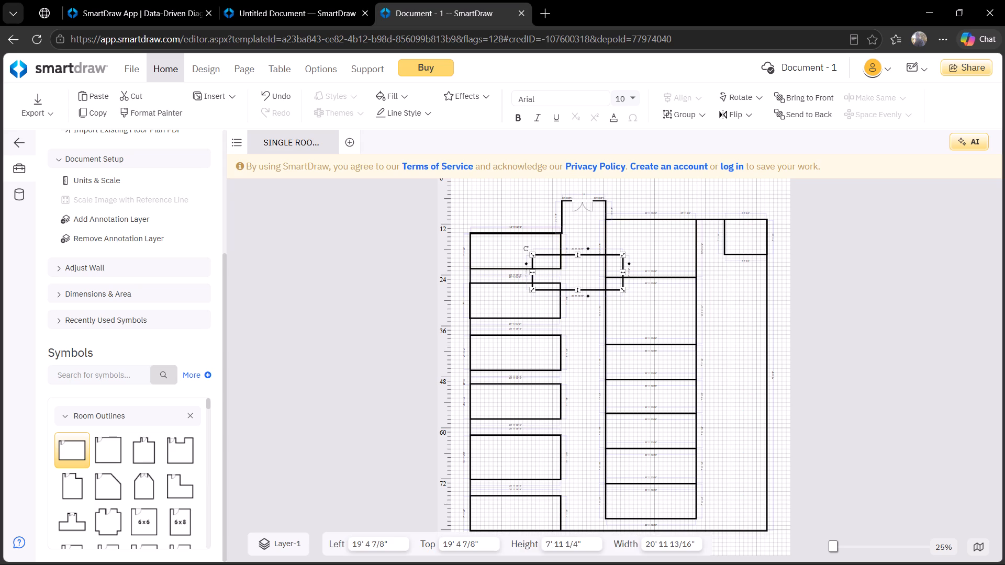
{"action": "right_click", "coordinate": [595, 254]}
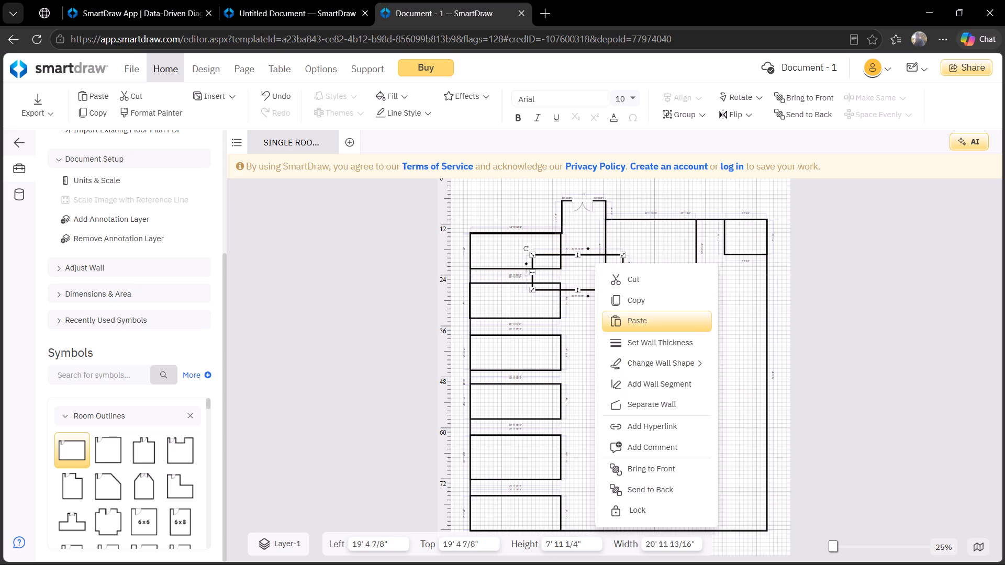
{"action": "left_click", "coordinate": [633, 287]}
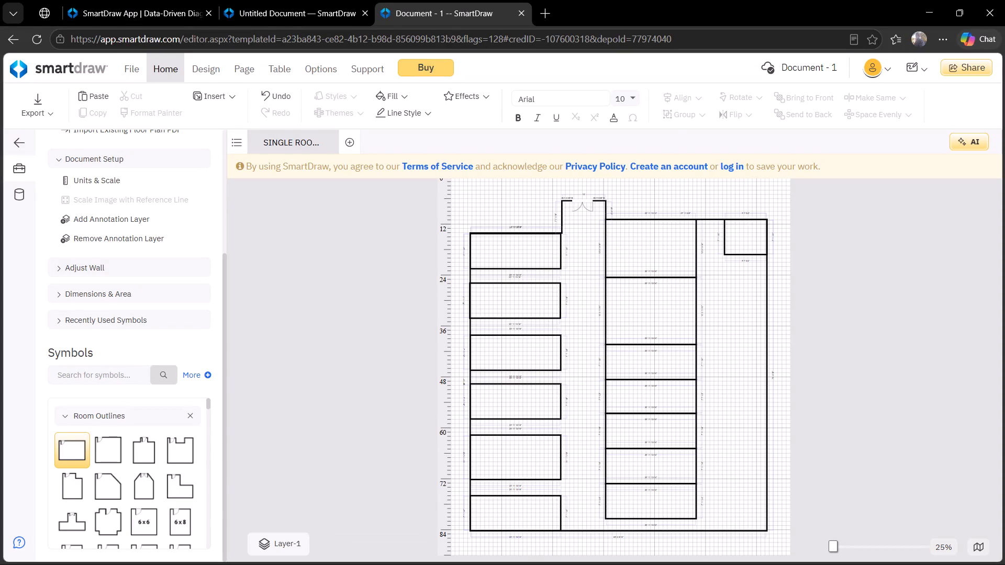
Copy the small top-right corner room and paste it directly beneath the original, sharing its bottom wall and against the right outer wall.
{"action": "left_click", "coordinate": [749, 253]}
{"action": "left_click", "coordinate": [747, 257]}
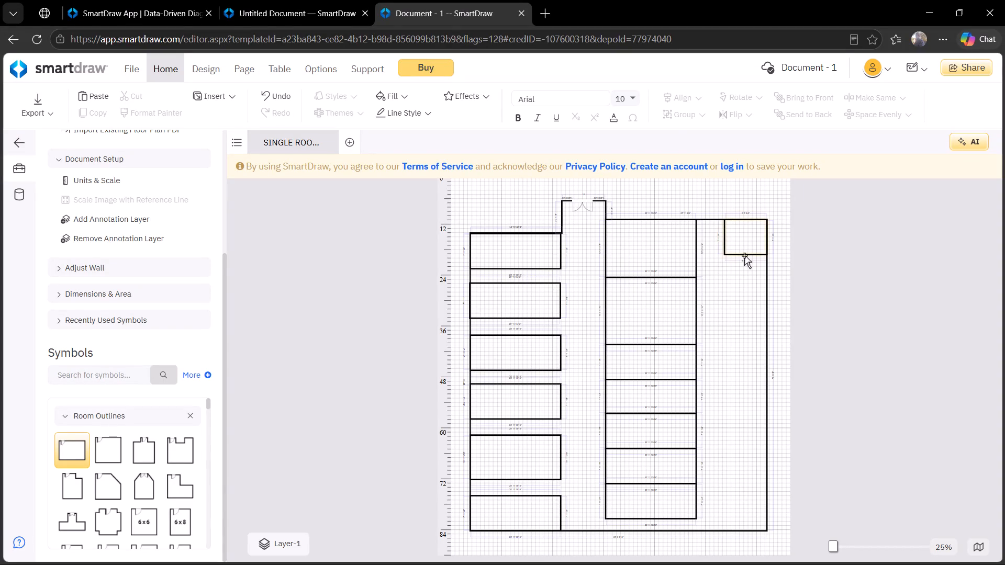
{"action": "left_click", "coordinate": [744, 255]}
{"action": "key", "text": "ctrl+c"}
{"action": "key", "text": "ctrl+v"}
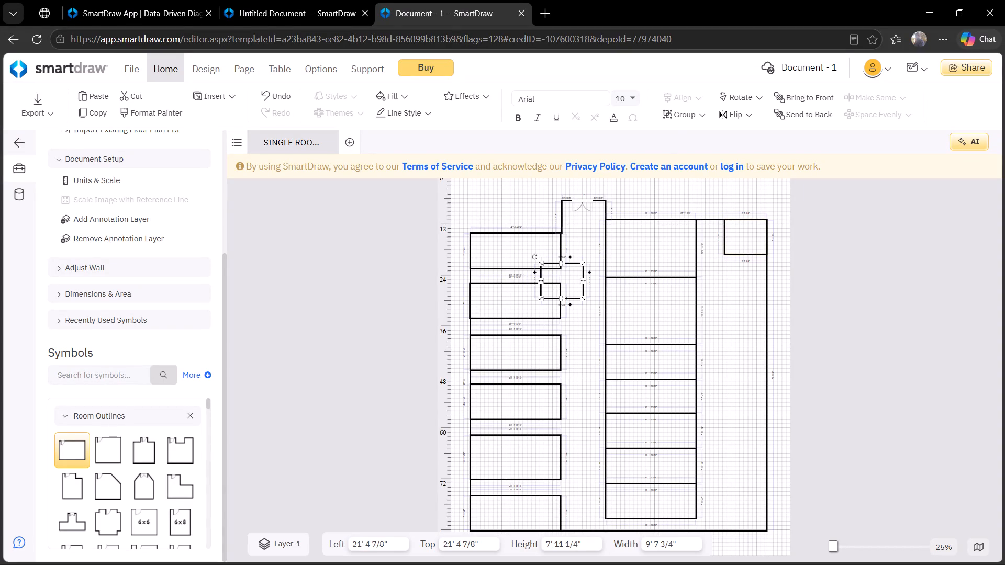
{"action": "left_click_drag", "start_coordinate": [567, 299], "coordinate": [695, 280]}
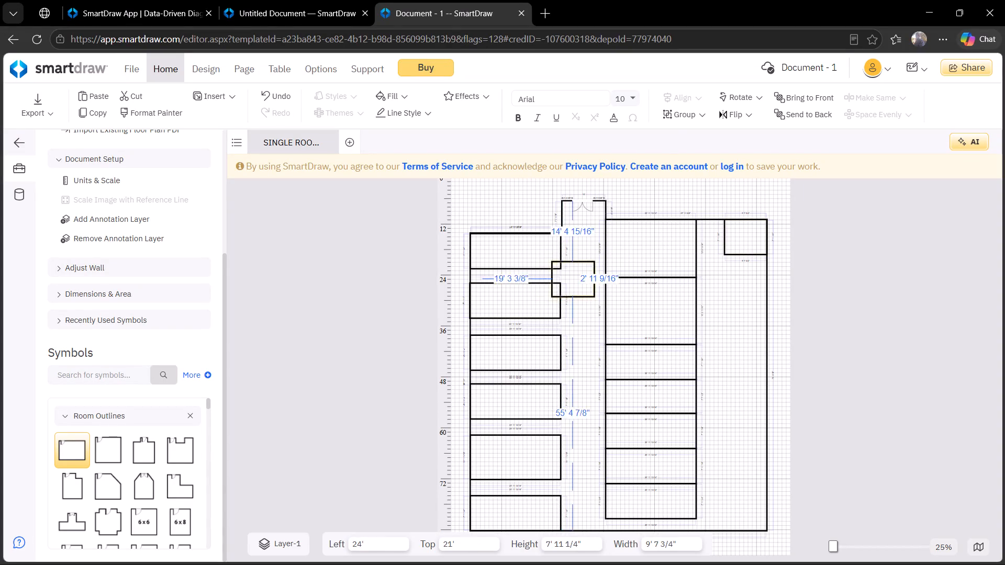
{"action": "left_click_drag", "start_coordinate": [695, 280], "coordinate": [668, 291]}
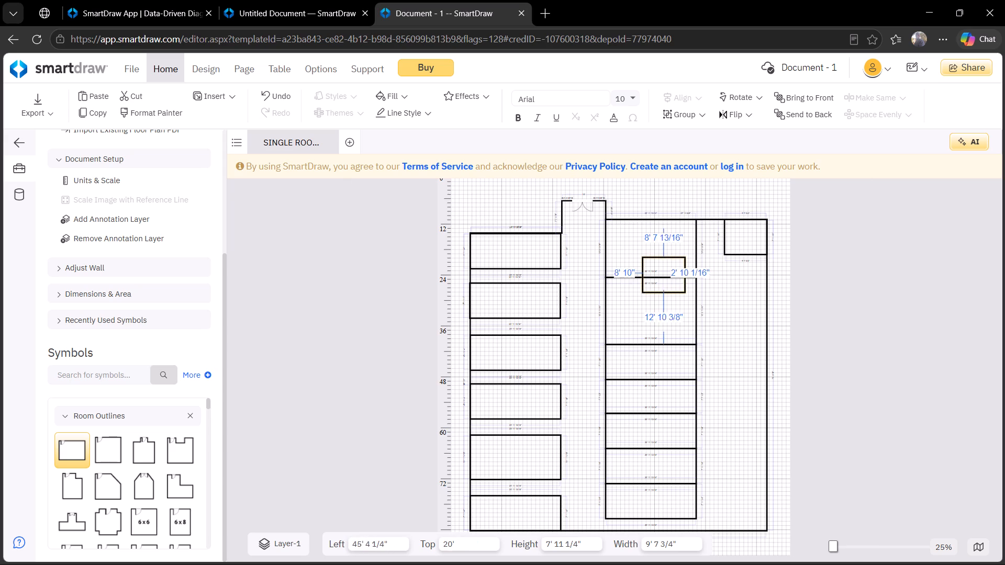
{"action": "left_click_drag", "start_coordinate": [668, 291], "coordinate": [746, 291]}
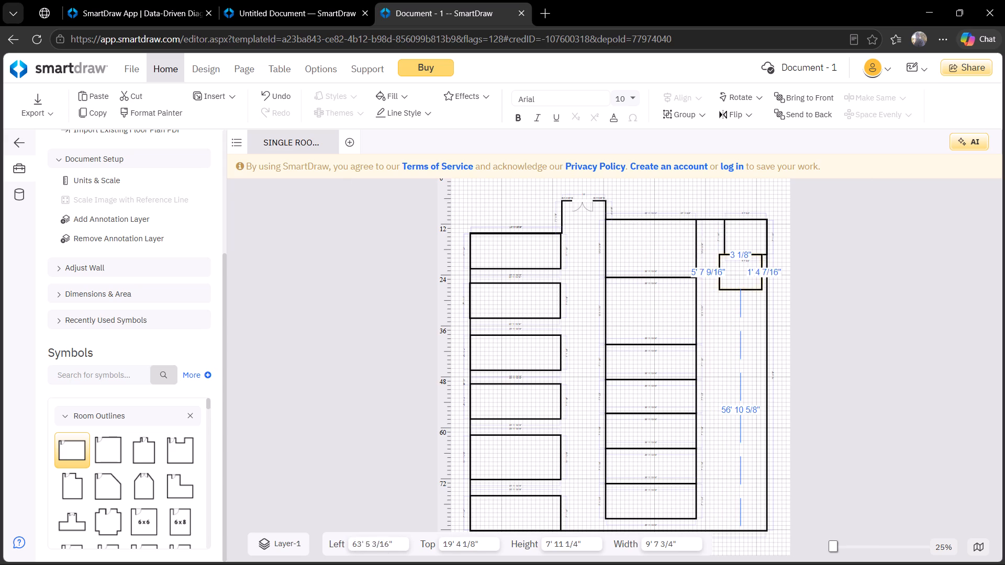
{"action": "left_click_drag", "start_coordinate": [746, 291], "coordinate": [749, 291]}
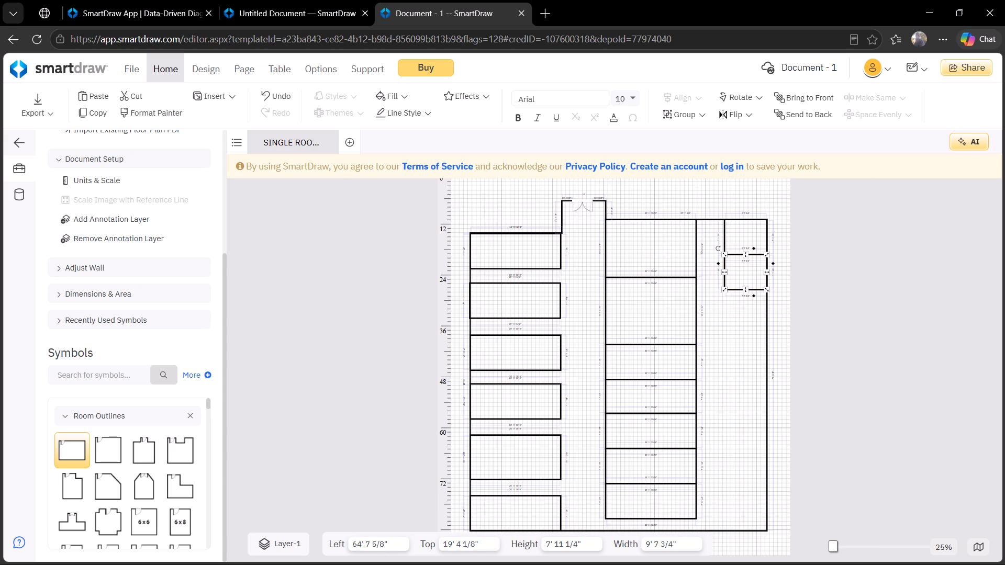
Paste a third small room directly beneath the second, sharing its bottom wall and against the right outer wall.
{"action": "key", "text": "ctrl+v"}
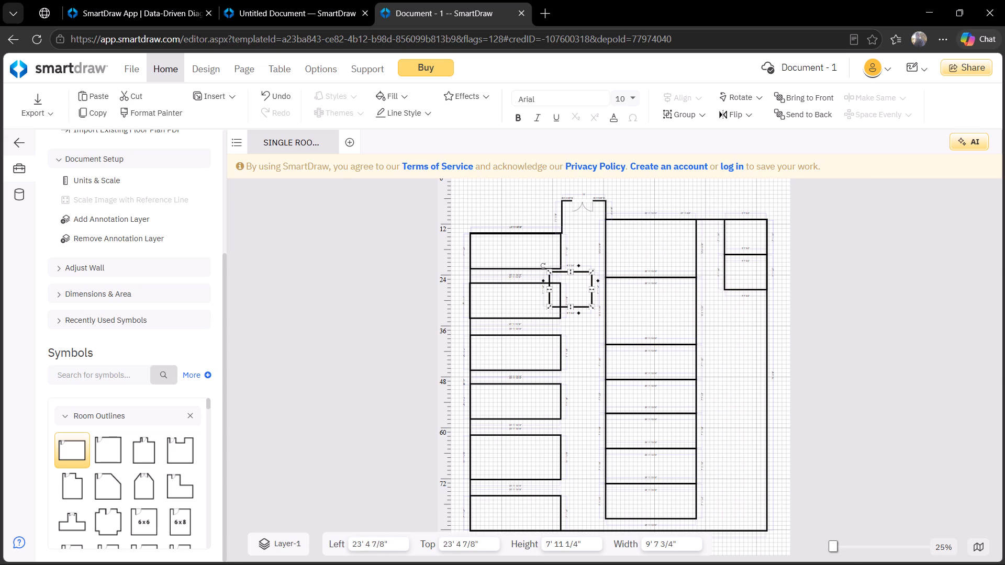
{"action": "left_click_drag", "start_coordinate": [579, 303], "coordinate": [613, 304]}
{"action": "left_click_drag", "start_coordinate": [613, 304], "coordinate": [612, 307]}
{"action": "left_click", "coordinate": [577, 306]}
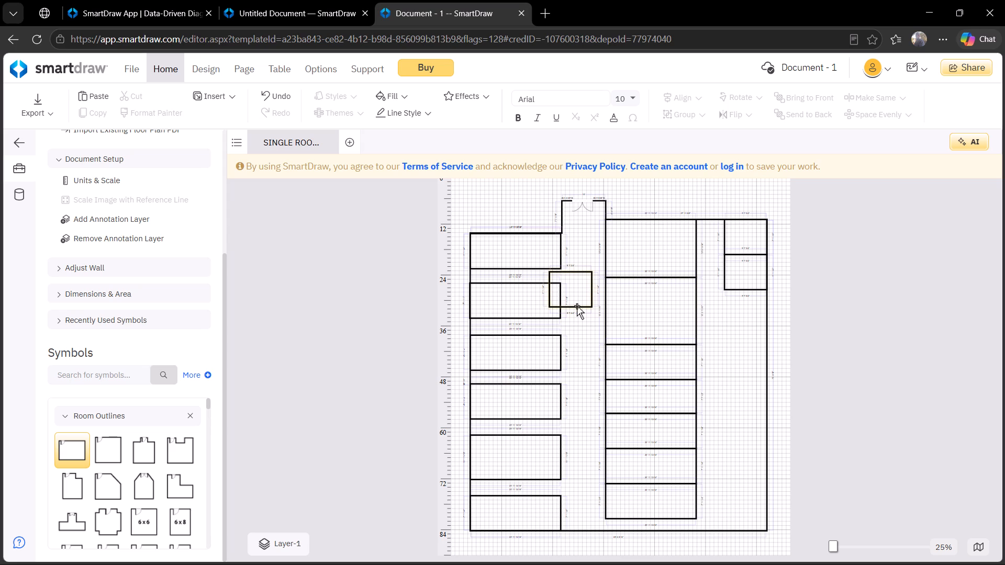
{"action": "left_click", "coordinate": [577, 307]}
{"action": "left_click_drag", "start_coordinate": [577, 307], "coordinate": [729, 314]}
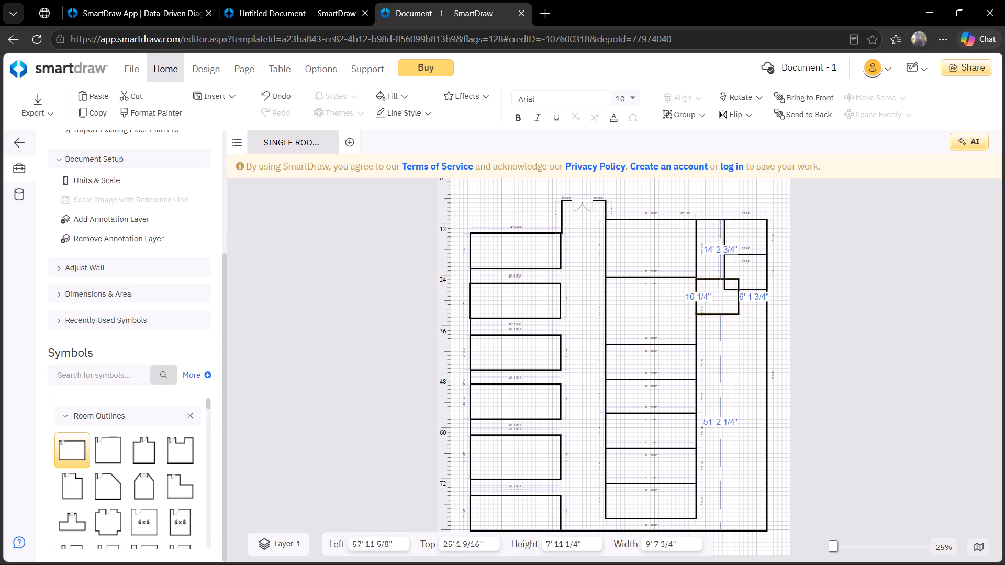
{"action": "left_click_drag", "start_coordinate": [729, 314], "coordinate": [752, 323]}
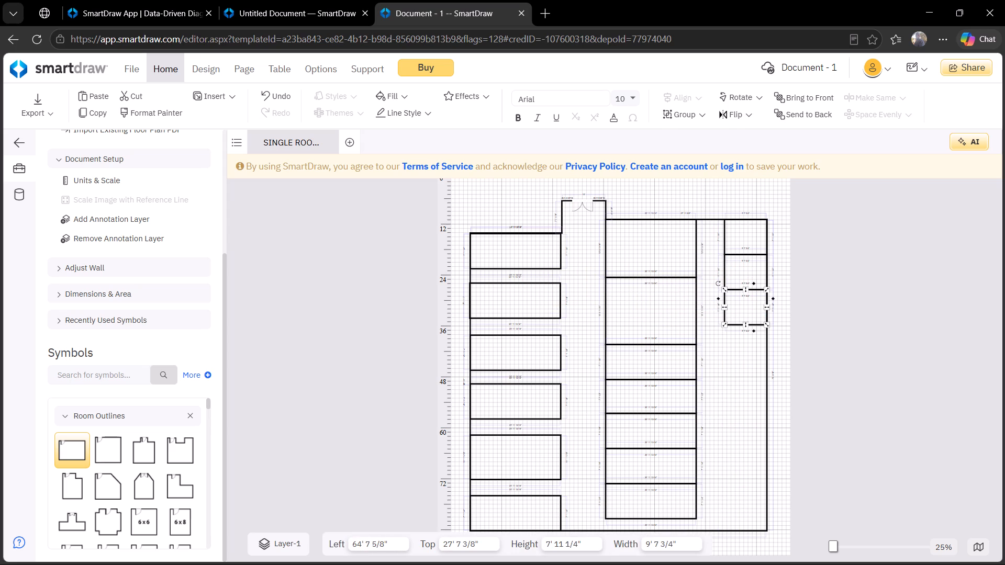
Paste a fourth small room directly beneath the third, sharing its bottom wall and against the right outer wall.
{"action": "key", "text": "ctrl+v"}
{"action": "left_click_drag", "start_coordinate": [587, 315], "coordinate": [751, 359]}
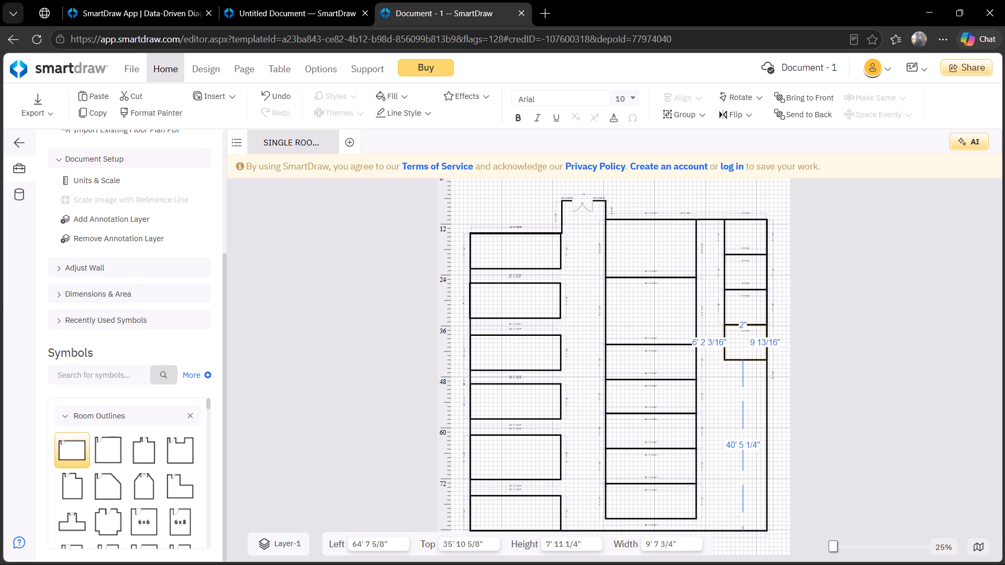
{"action": "left_click_drag", "start_coordinate": [751, 359], "coordinate": [754, 358]}
Paste a fifth small room directly beneath the fourth, sharing its bottom wall and against the right outer wall.
{"action": "key", "text": "ctrl+v"}
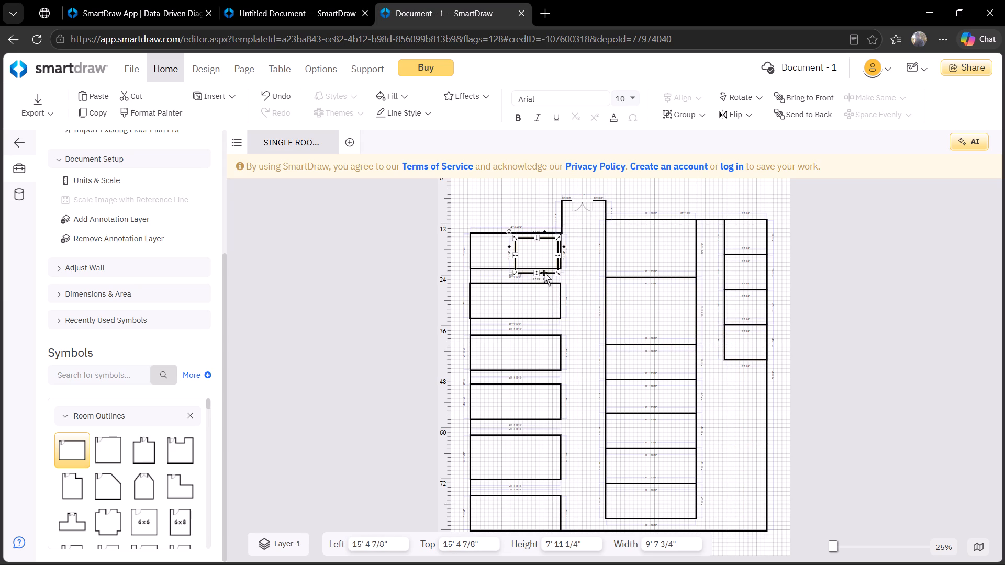
{"action": "left_click_drag", "start_coordinate": [545, 273], "coordinate": [755, 394]}
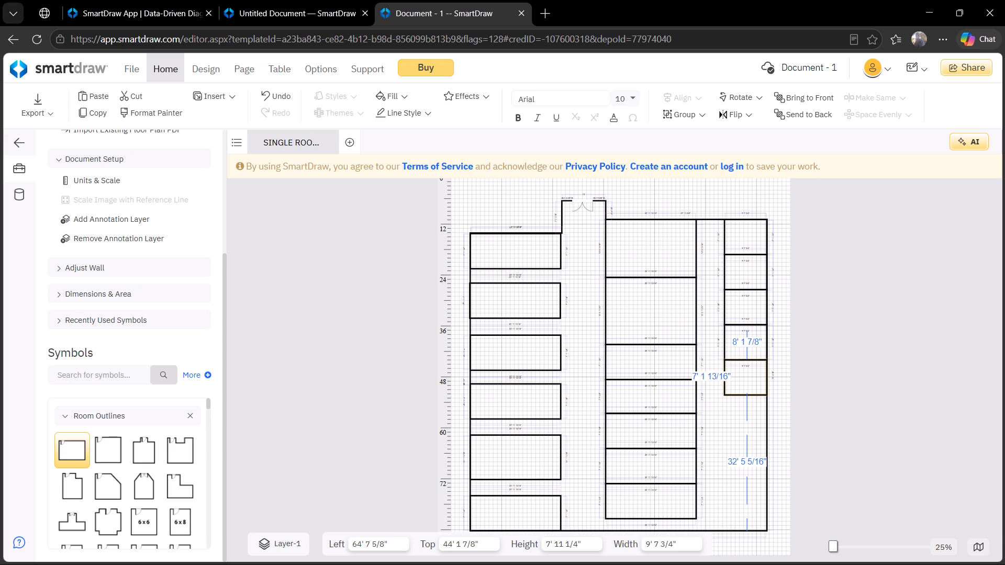
{"action": "left_click", "coordinate": [739, 391]}
Paste a sixth small room directly beneath the fifth, sharing its bottom wall and against the right outer wall.
{"action": "key", "text": "ctrl+v"}
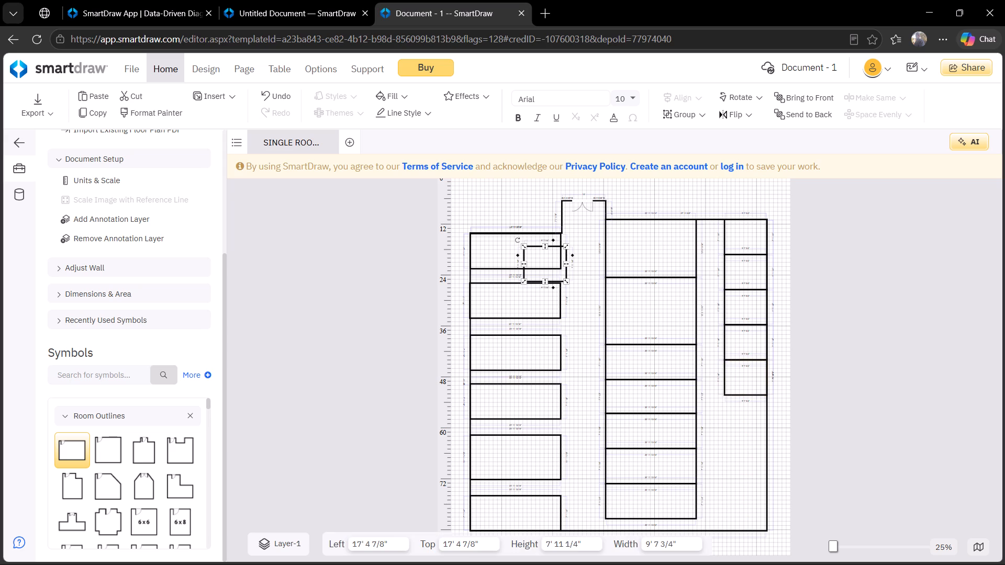
{"action": "left_click_drag", "start_coordinate": [552, 282], "coordinate": [720, 383]}
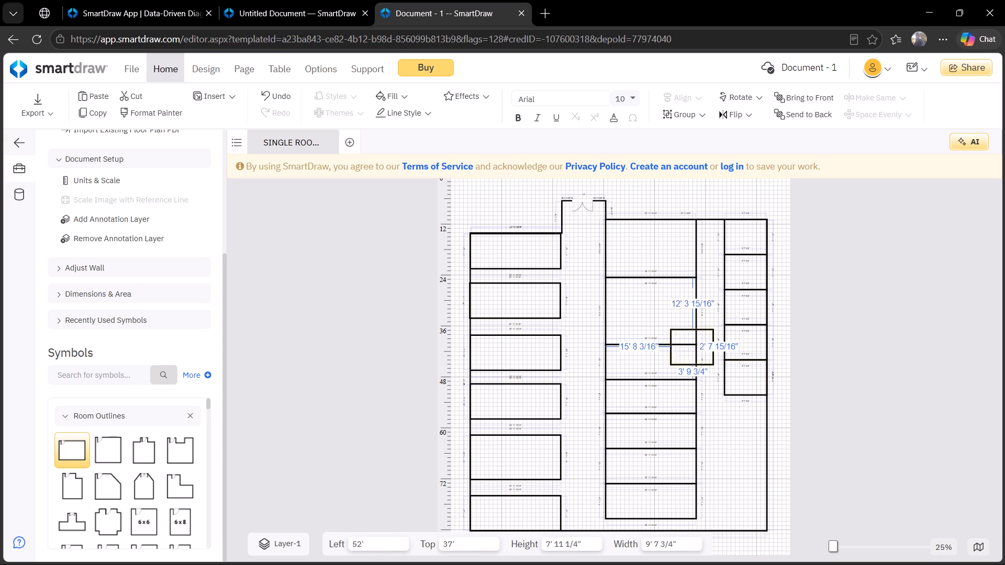
{"action": "left_click_drag", "start_coordinate": [720, 383], "coordinate": [755, 431]}
{"action": "left_click", "coordinate": [712, 397]}
Paste a seventh small room directly beneath the sixth, sharing its bottom wall and against the right outer wall.
{"action": "key", "text": "ctrl+v"}
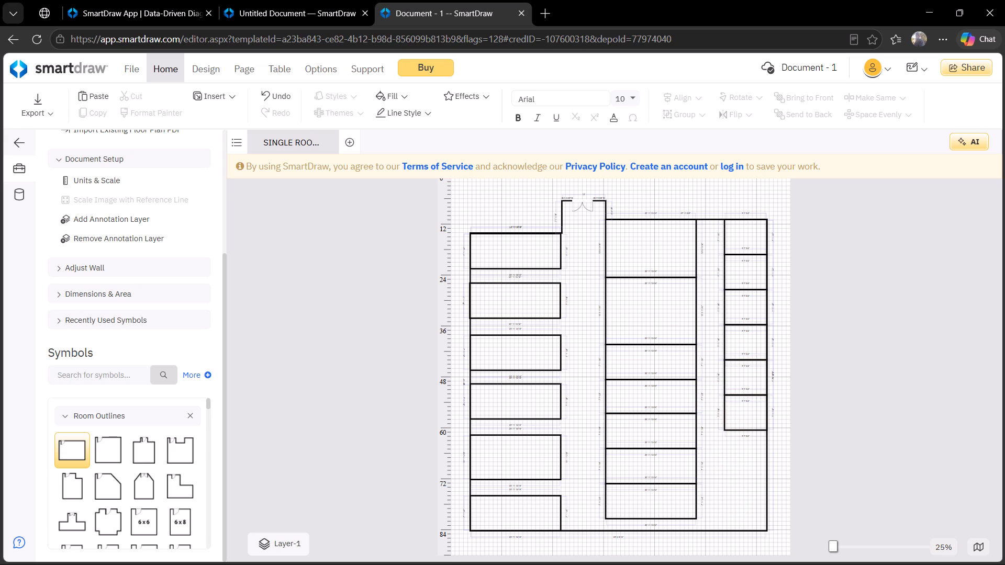
{"action": "left_click_drag", "start_coordinate": [567, 289], "coordinate": [704, 421]}
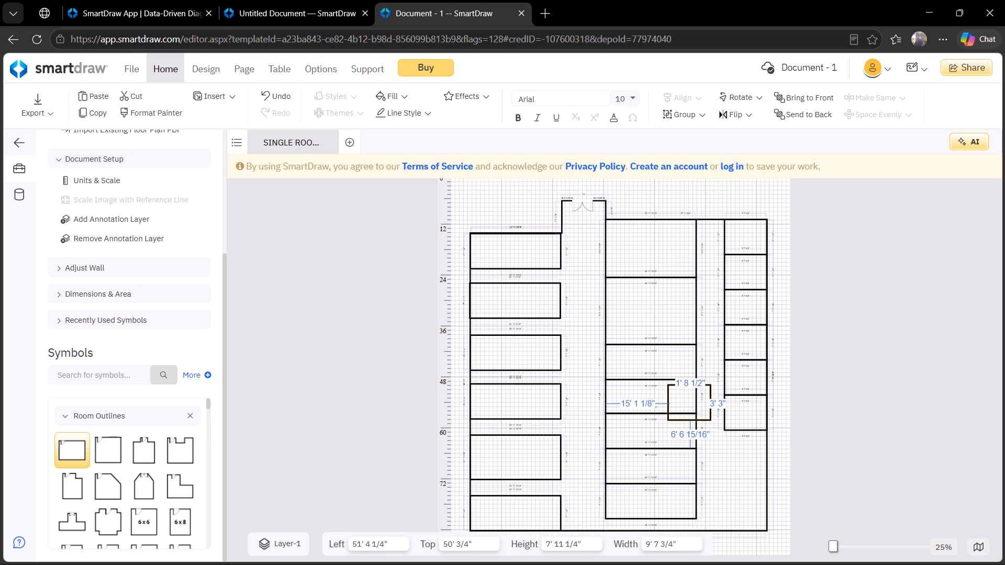
{"action": "left_click_drag", "start_coordinate": [704, 421], "coordinate": [762, 464]}
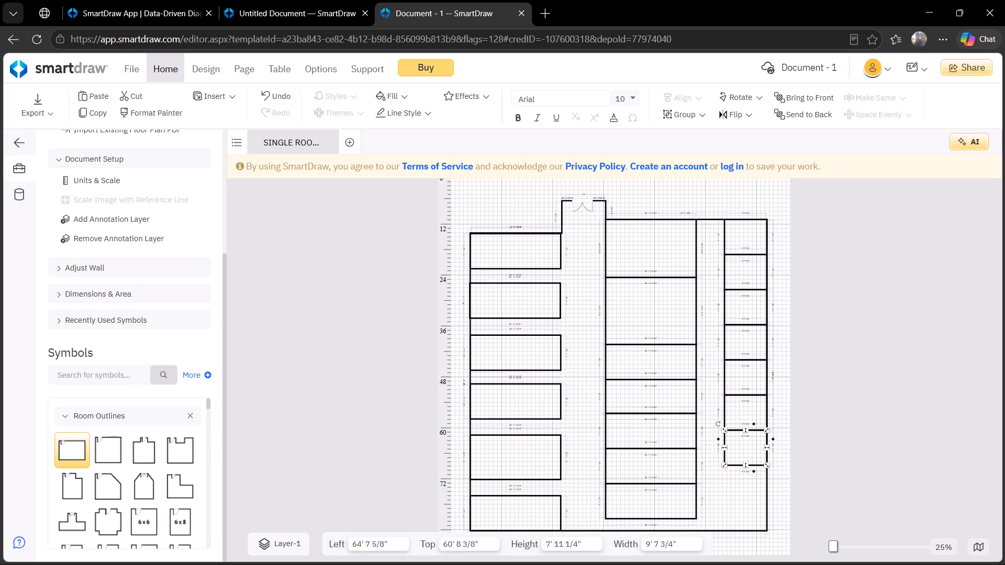
{"action": "left_click", "coordinate": [711, 405]}
Paste an eighth small room directly beneath the seventh, sharing its bottom wall and against the right outer wall.
{"action": "key", "text": "ctrl+v"}
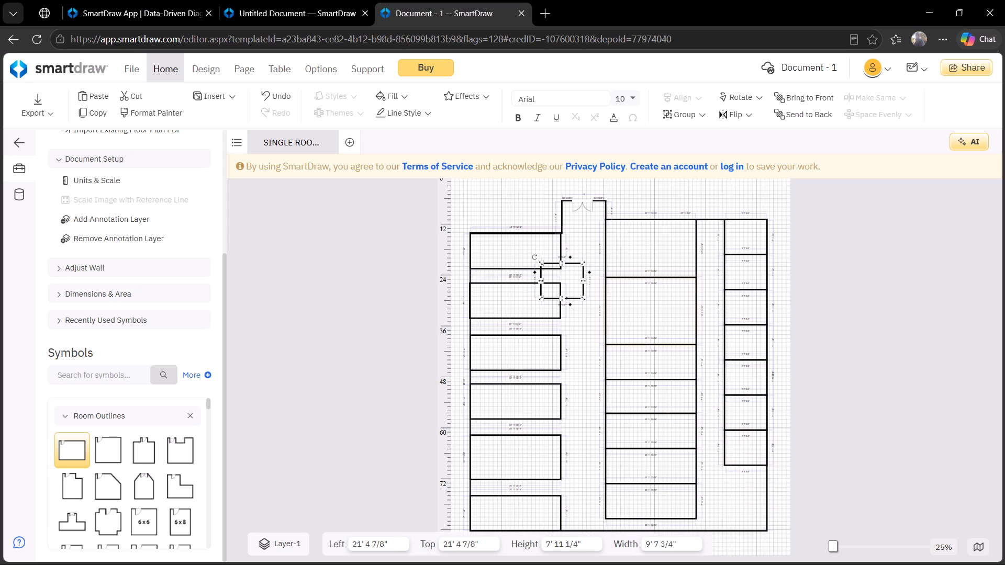
{"action": "left_click_drag", "start_coordinate": [573, 298], "coordinate": [746, 470]}
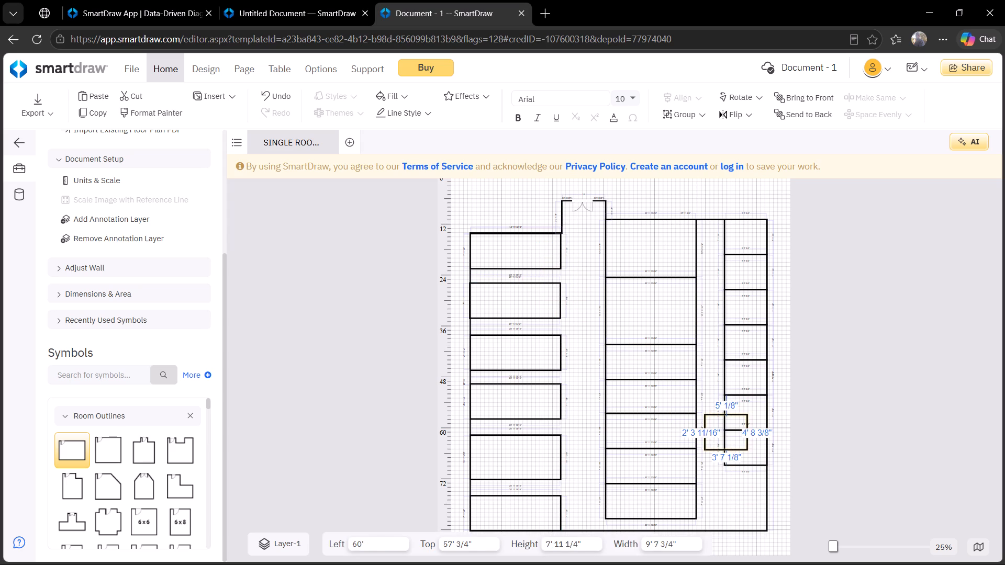
{"action": "left_click_drag", "start_coordinate": [746, 470], "coordinate": [758, 499]}
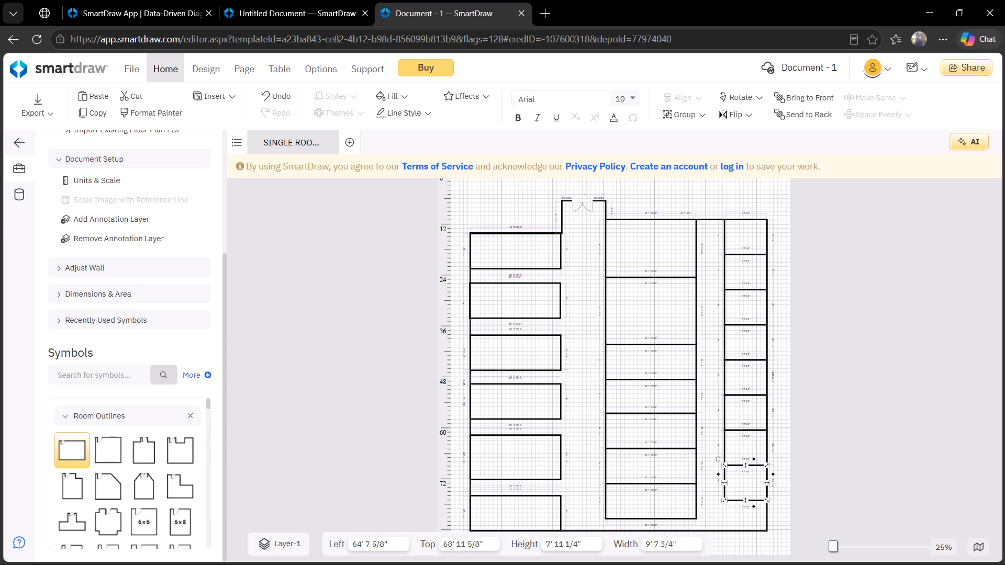
{"action": "left_click", "coordinate": [725, 438]}
Paste a ninth small room in the outline's bottom-right corner and shorten it to about 6' 8 1/8" high to meet the eighth.
{"action": "key", "text": "ctrl+v"}
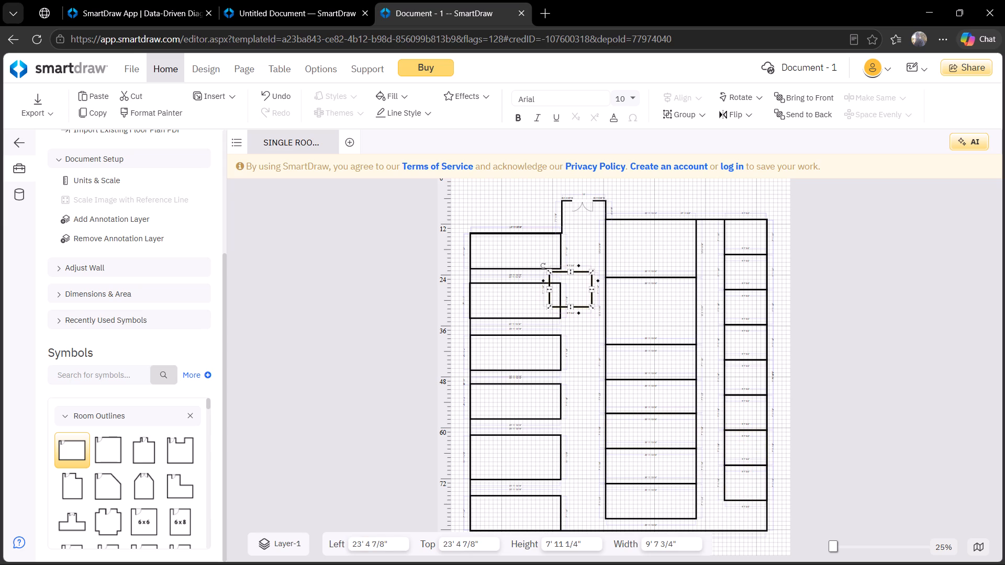
{"action": "left_click_drag", "start_coordinate": [583, 307], "coordinate": [759, 530]}
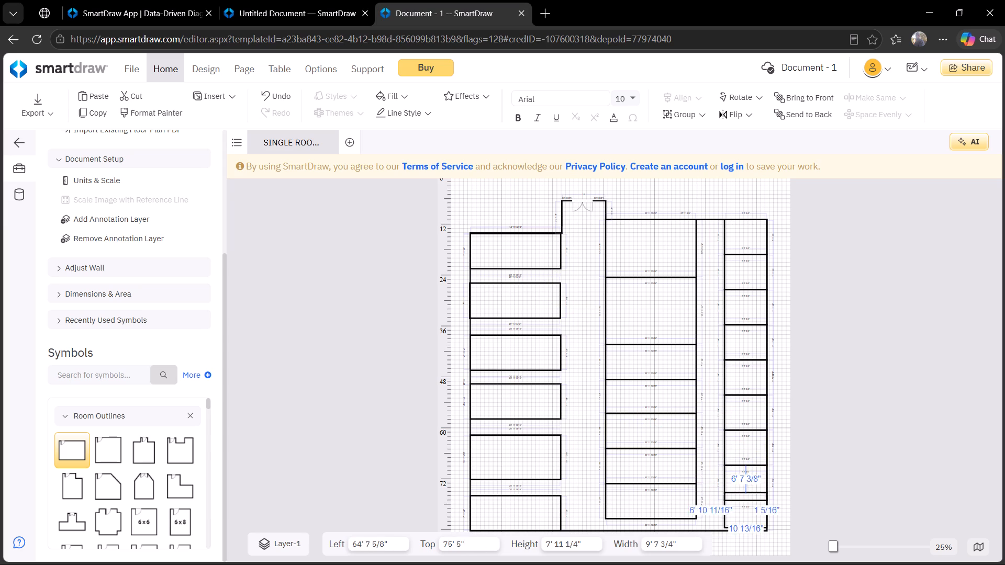
{"action": "left_click_drag", "start_coordinate": [759, 530], "coordinate": [760, 532]}
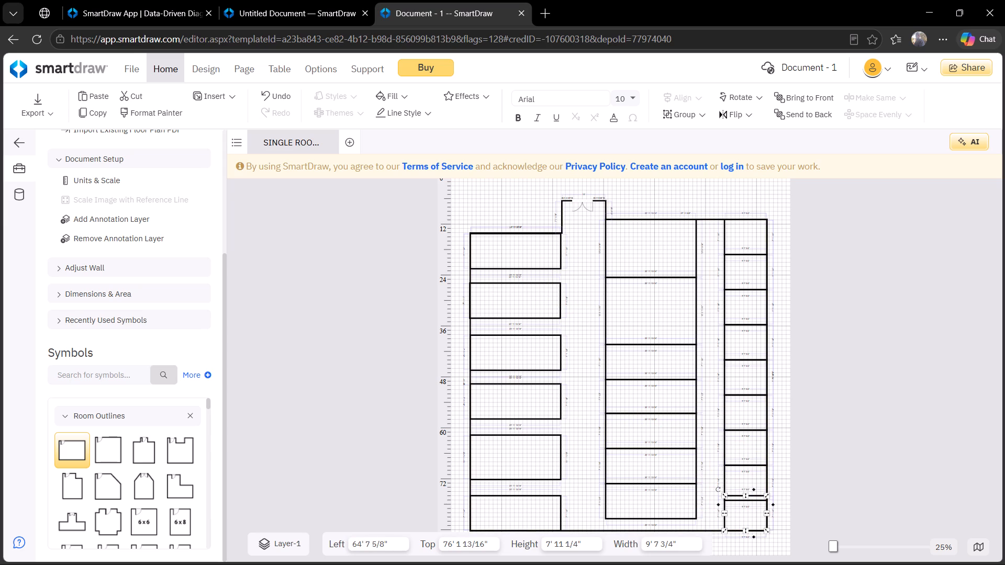
{"action": "left_click", "coordinate": [747, 493]}
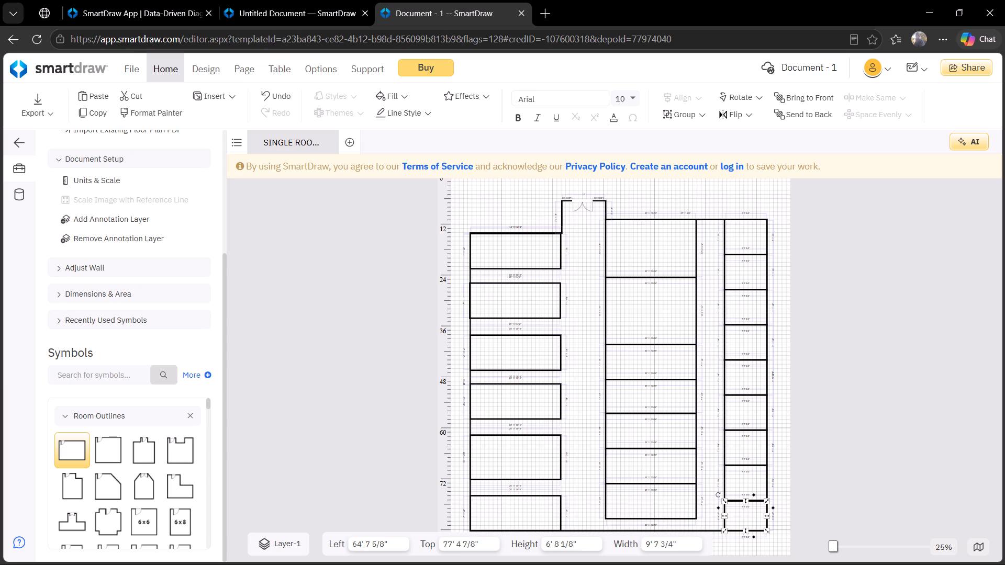
{"action": "left_click", "coordinate": [792, 455]}
{"action": "left_click", "coordinate": [795, 473]}
Move the building outline's right wall outward to widen the outline to about 134' 5 11/16".
{"action": "left_click", "coordinate": [696, 389]}
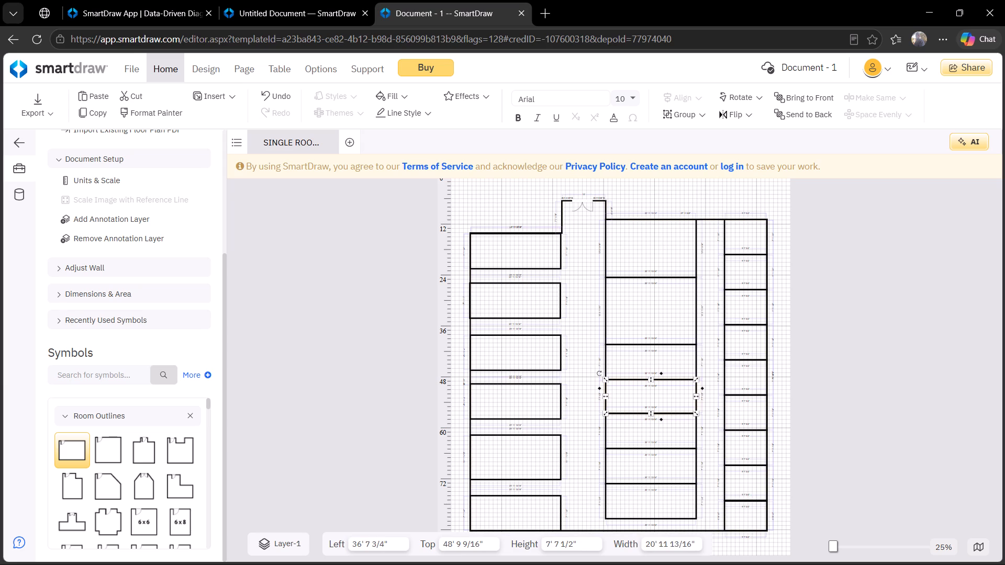
{"action": "left_click", "coordinate": [768, 372]}
{"action": "left_click_drag", "start_coordinate": [768, 375], "coordinate": [823, 360]}
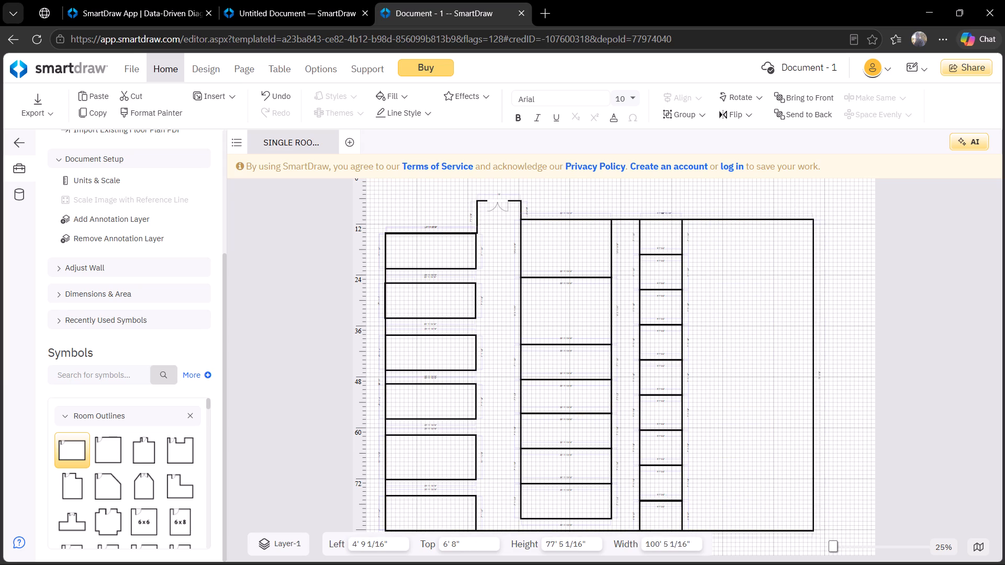
{"action": "left_click_drag", "start_coordinate": [823, 360], "coordinate": [875, 350]}
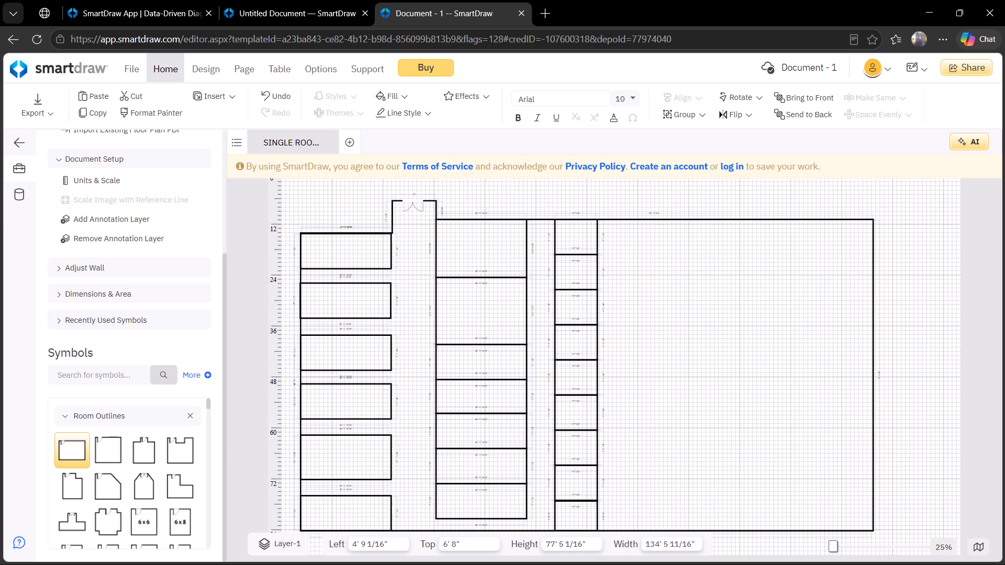
Paste a small room copy in the new area against the top wall, about 80' 1 1/2" from the left, leaving a corridor beside the small-room column.
{"action": "left_click", "coordinate": [585, 329]}
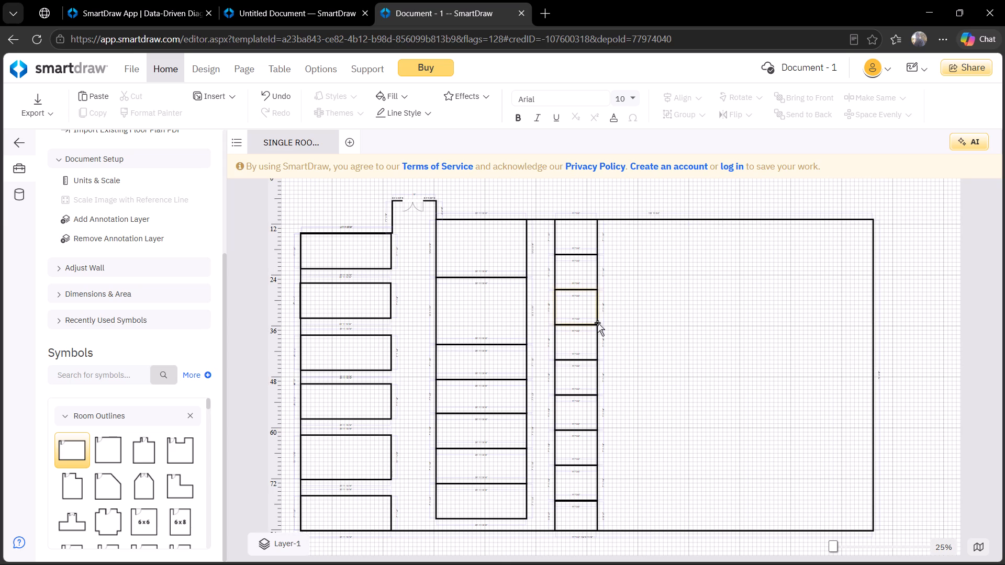
{"action": "left_click", "coordinate": [597, 323]}
{"action": "left_click", "coordinate": [597, 335]}
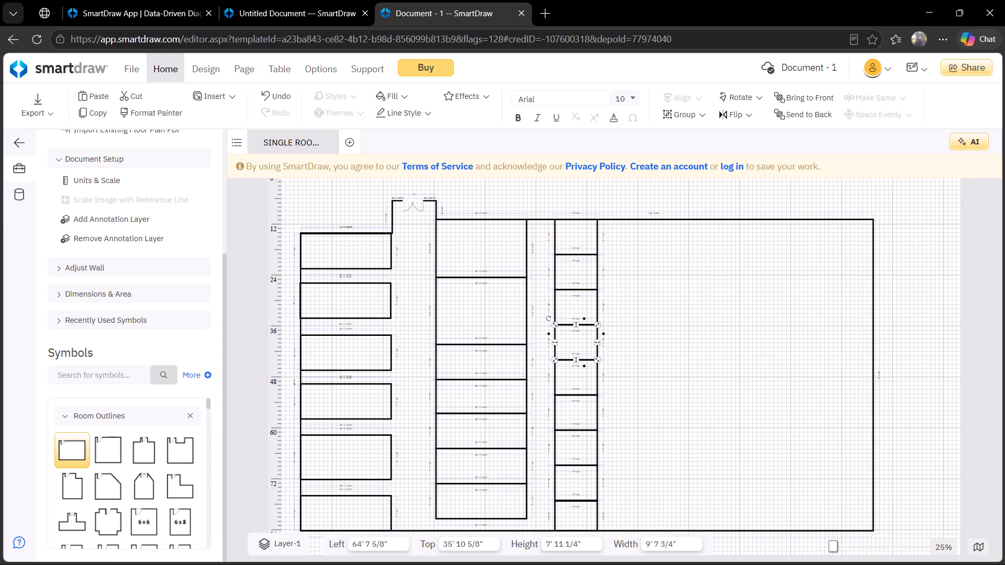
{"action": "key", "text": "ctrl+v"}
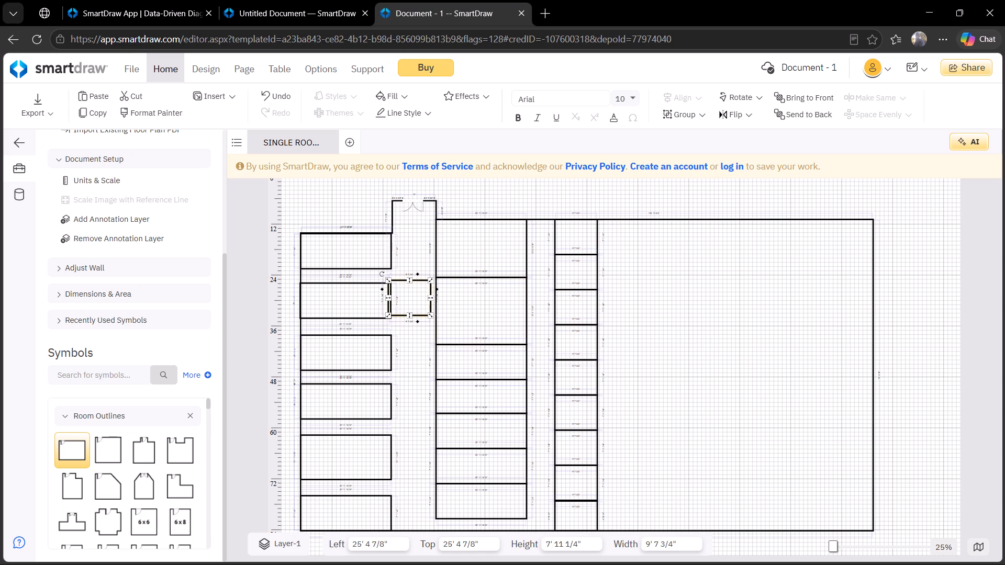
{"action": "left_click", "coordinate": [598, 513]}
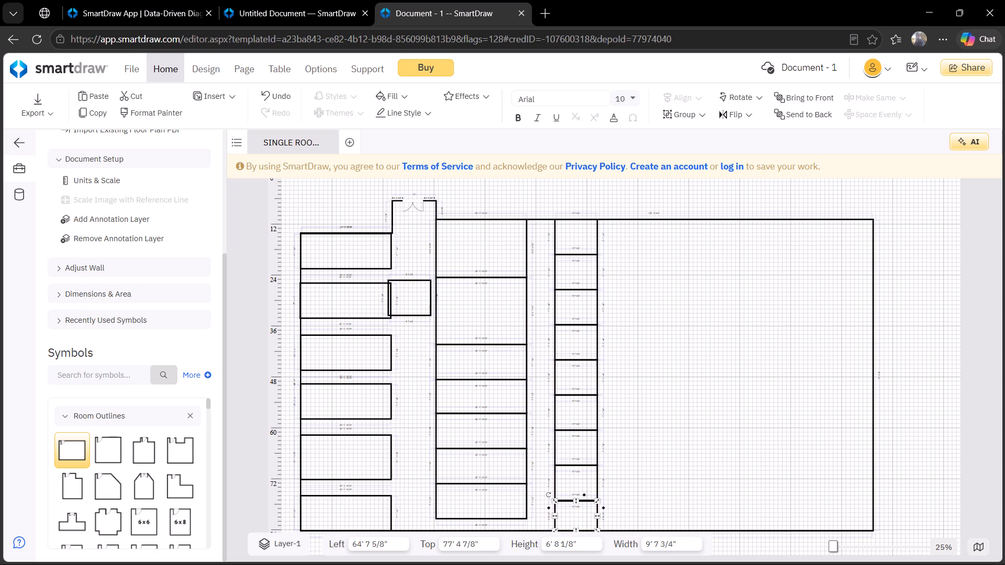
{"action": "left_click_drag", "start_coordinate": [589, 513], "coordinate": [601, 505]}
{"action": "left_click_drag", "start_coordinate": [601, 505], "coordinate": [607, 503]}
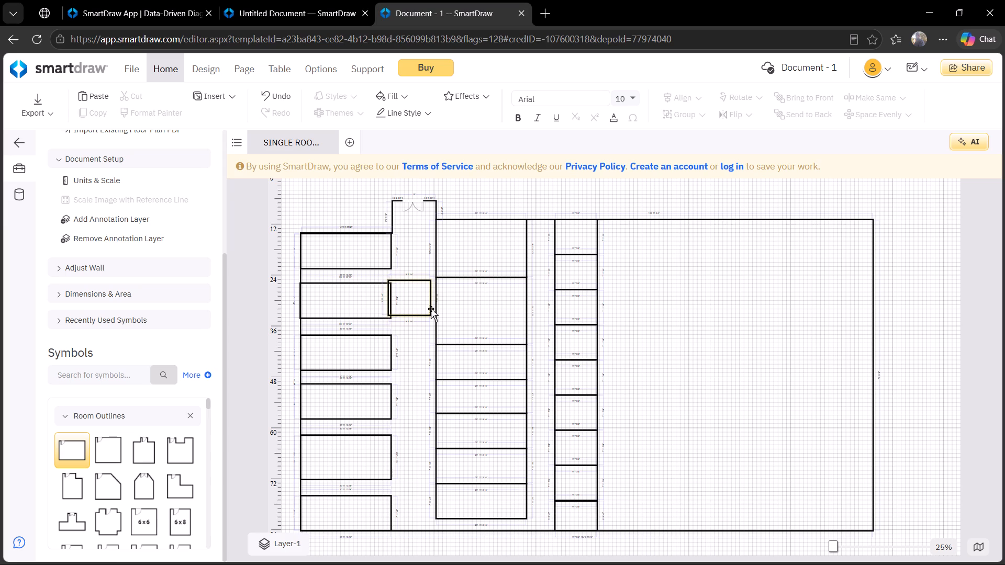
{"action": "left_click", "coordinate": [431, 308]}
{"action": "left_click_drag", "start_coordinate": [431, 308], "coordinate": [643, 263]}
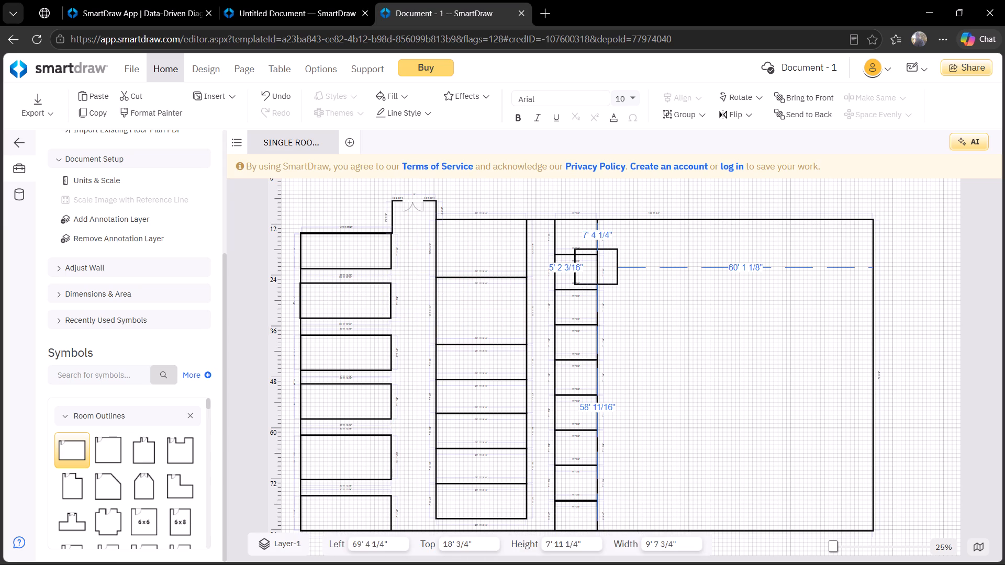
{"action": "left_click_drag", "start_coordinate": [643, 263], "coordinate": [670, 248]}
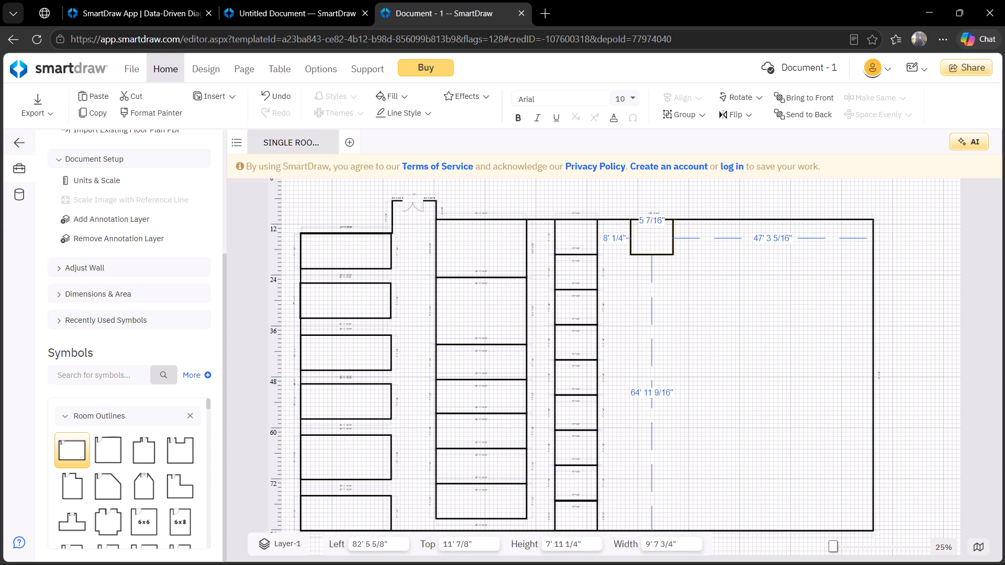
{"action": "left_click_drag", "start_coordinate": [670, 248], "coordinate": [663, 250]}
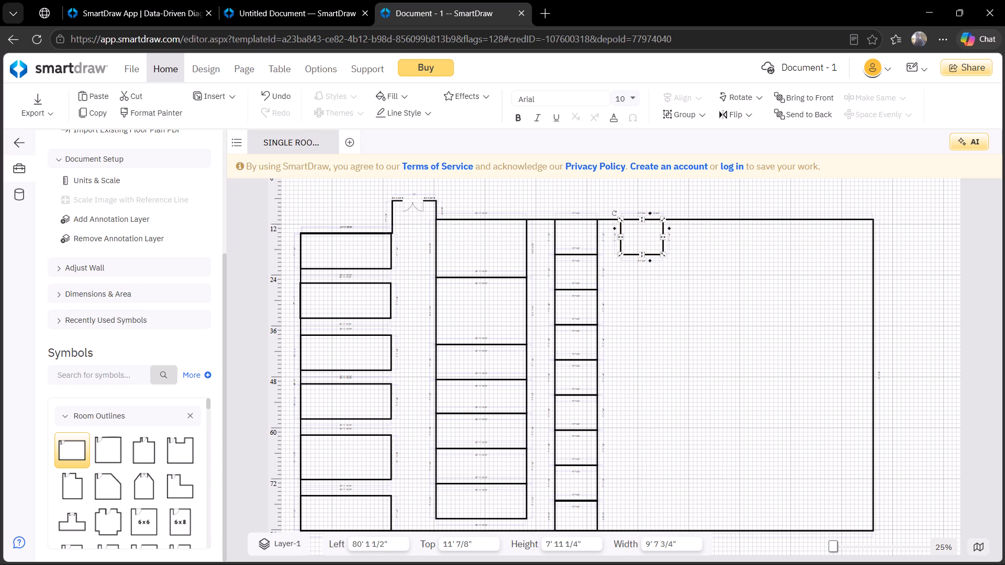
Paste a second small room in the new column directly beneath the first, about 80' 1 1/2" from the left and 19' 4 1/8" from the top.
{"action": "key", "text": "ctrl+v"}
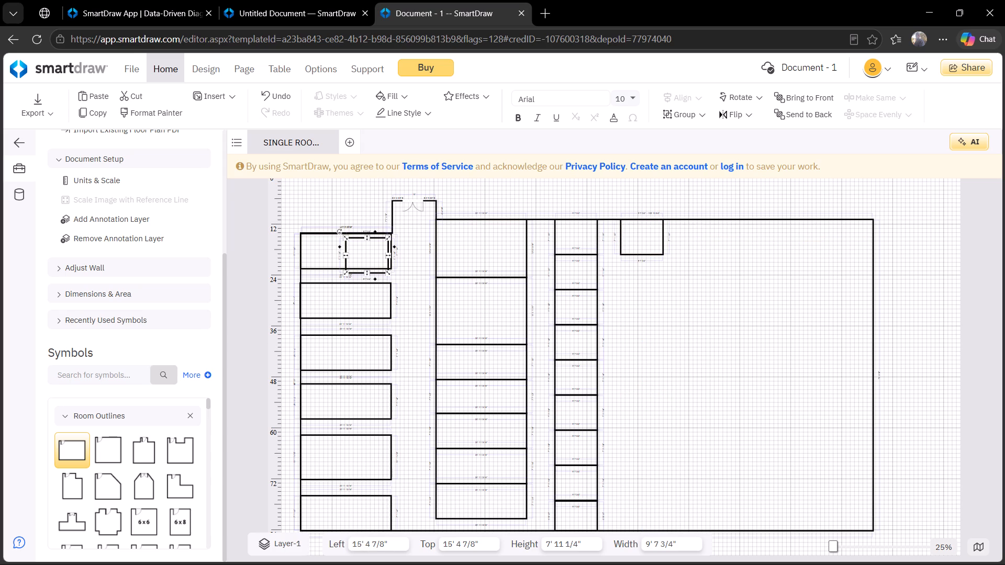
{"action": "left_click", "coordinate": [386, 255]}
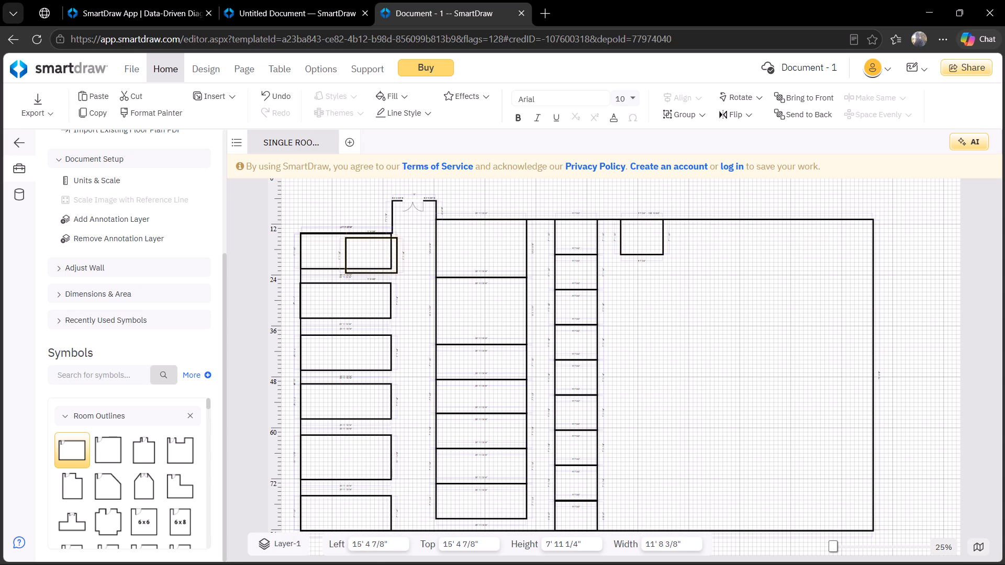
{"action": "key", "text": "ctrl+z"}
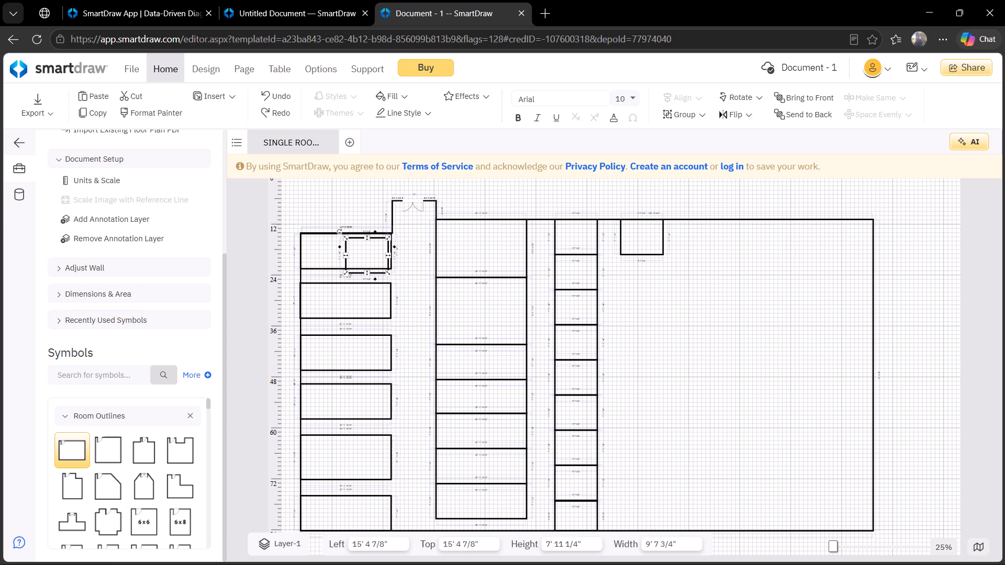
{"action": "left_click_drag", "start_coordinate": [344, 260], "coordinate": [413, 267]}
{"action": "left_click_drag", "start_coordinate": [413, 267], "coordinate": [481, 278]}
{"action": "left_click", "coordinate": [346, 261]}
{"action": "left_click_drag", "start_coordinate": [346, 261], "coordinate": [624, 274]}
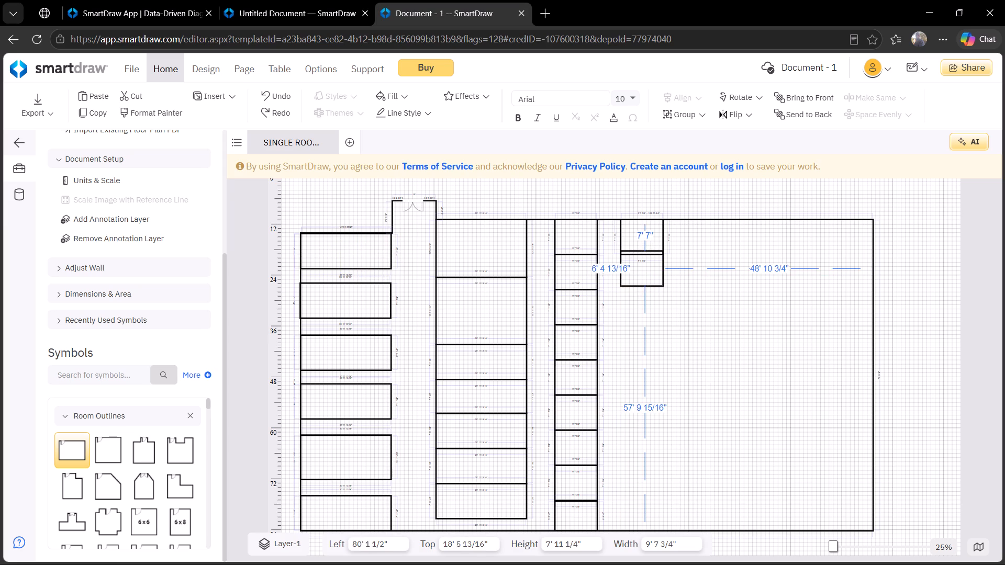
{"action": "left_click_drag", "start_coordinate": [624, 274], "coordinate": [623, 277]}
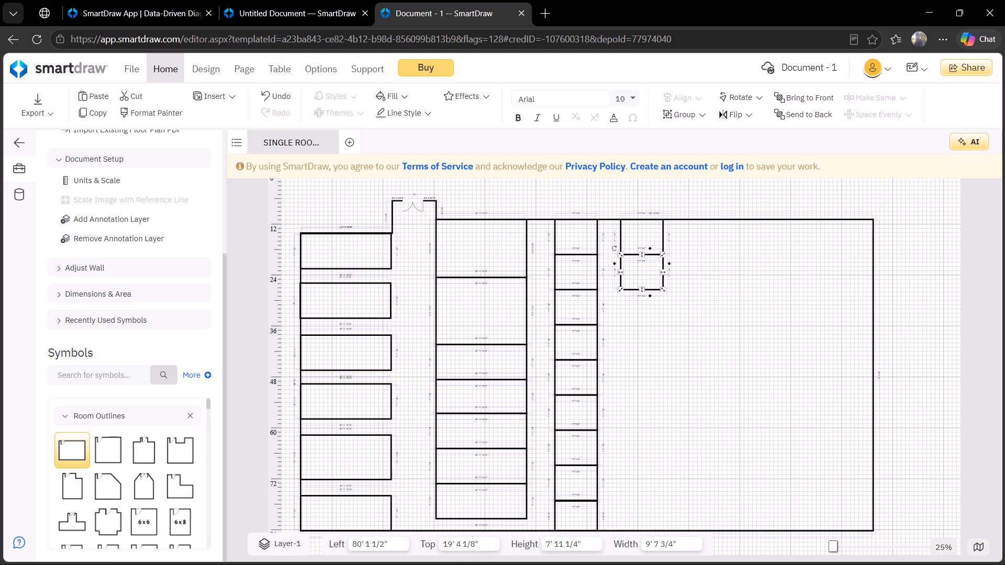
Paste a third small room directly beneath the second in the new column, sharing its bottom wall.
{"action": "key", "text": "ctrl+v"}
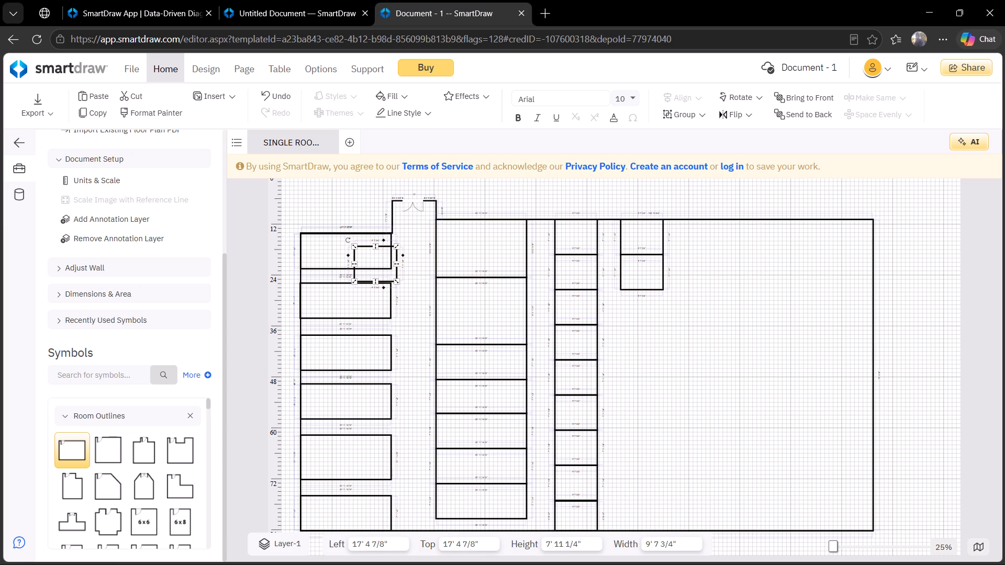
{"action": "left_click", "coordinate": [398, 269]}
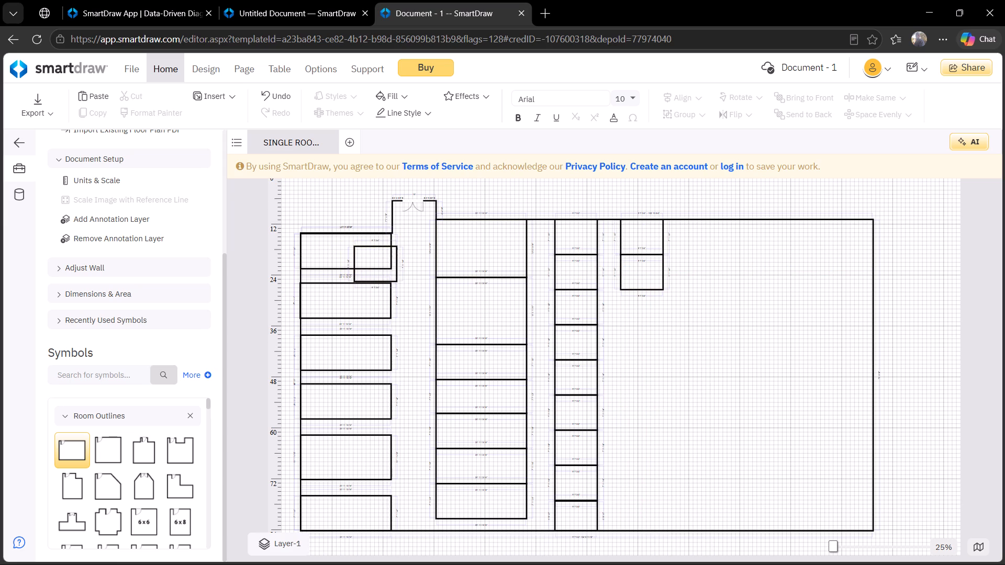
{"action": "left_click_drag", "start_coordinate": [395, 269], "coordinate": [672, 298]}
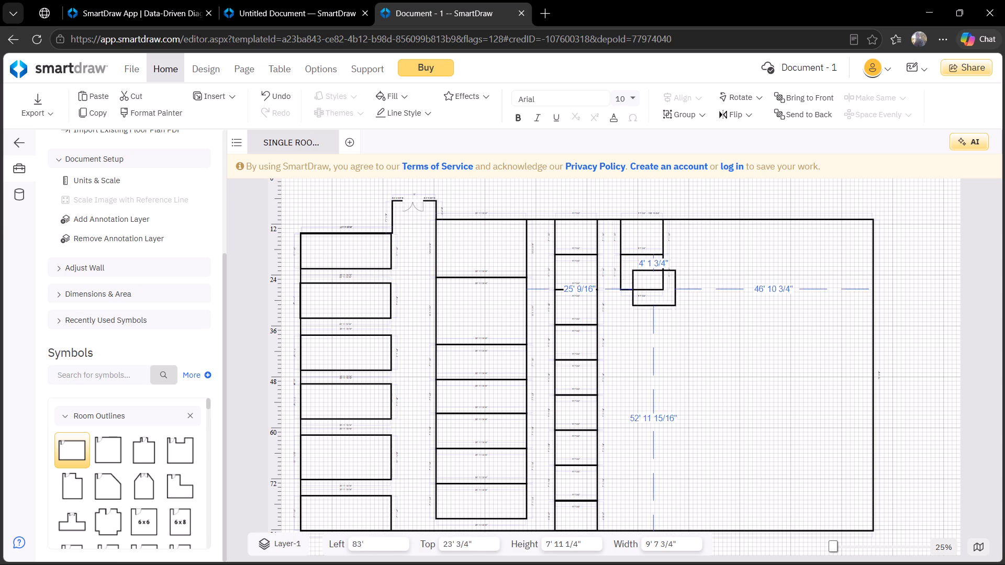
{"action": "left_click_drag", "start_coordinate": [672, 298], "coordinate": [660, 314]}
{"action": "left_click", "coordinate": [715, 327]}
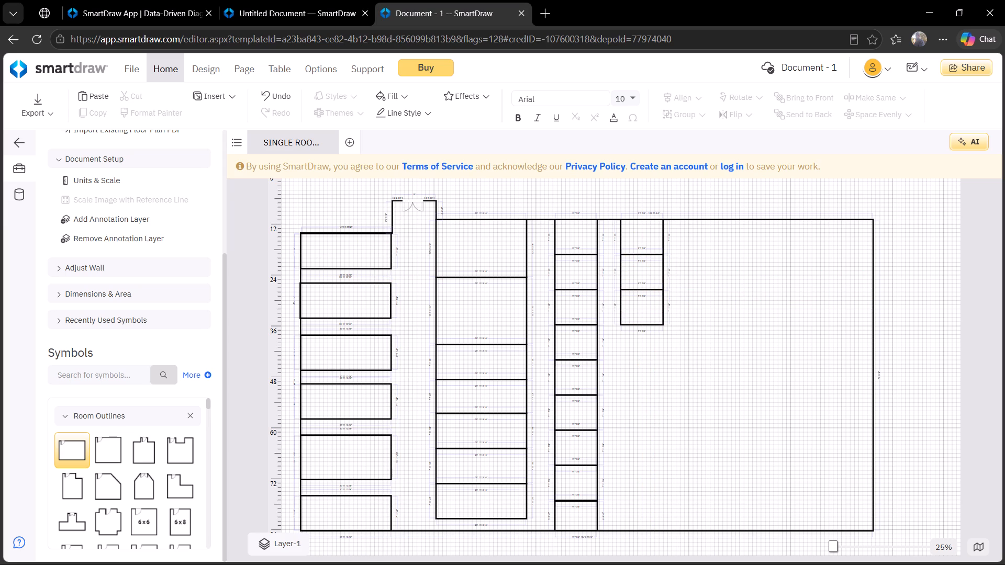
Paste a fourth small room directly beneath the third in the new column, sharing its bottom wall.
{"action": "key", "text": "ctrl+v"}
{"action": "left_click_drag", "start_coordinate": [406, 283], "coordinate": [661, 351]}
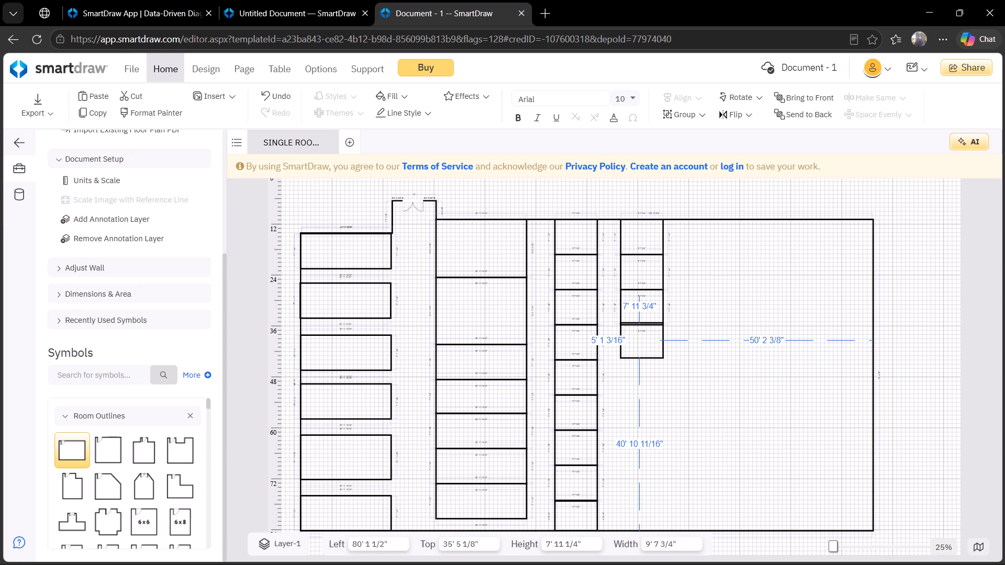
{"action": "left_click_drag", "start_coordinate": [661, 351], "coordinate": [661, 352]}
{"action": "left_click", "coordinate": [699, 345]}
Paste a fifth small room directly beneath the fourth in the new column, sharing its bottom wall.
{"action": "key", "text": "ctrl+v"}
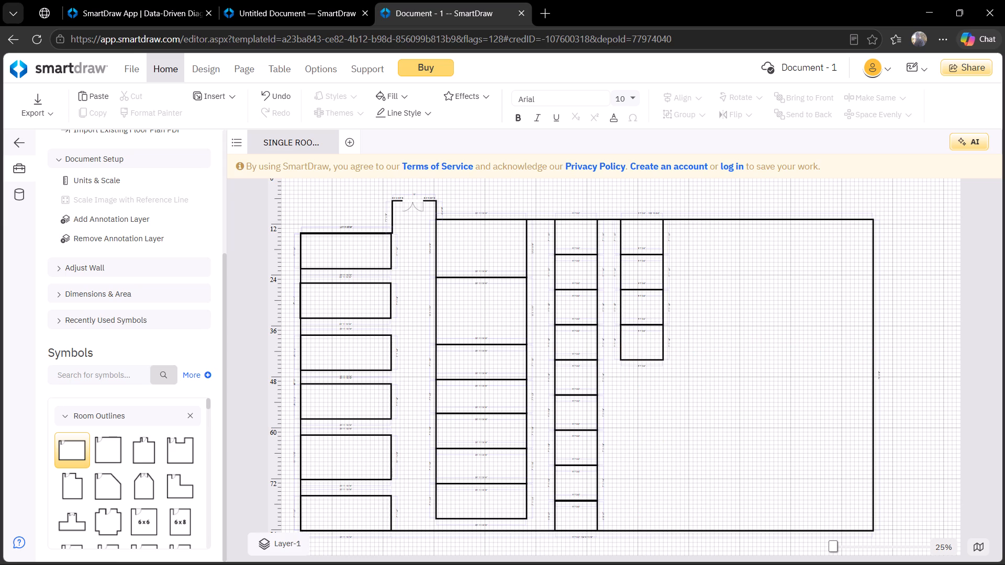
{"action": "left_click_drag", "start_coordinate": [415, 287], "coordinate": [540, 357]}
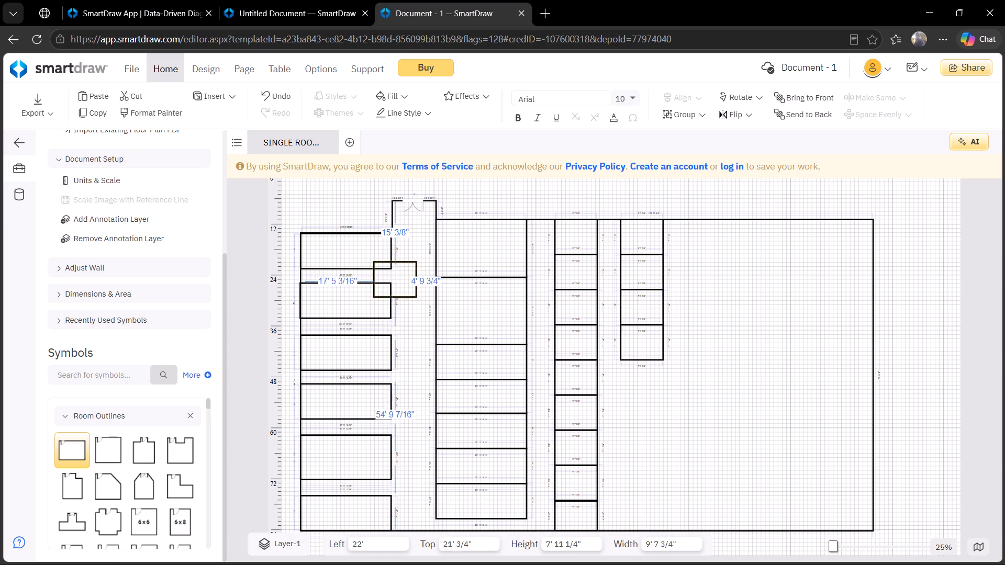
{"action": "left_click_drag", "start_coordinate": [540, 357], "coordinate": [662, 381]}
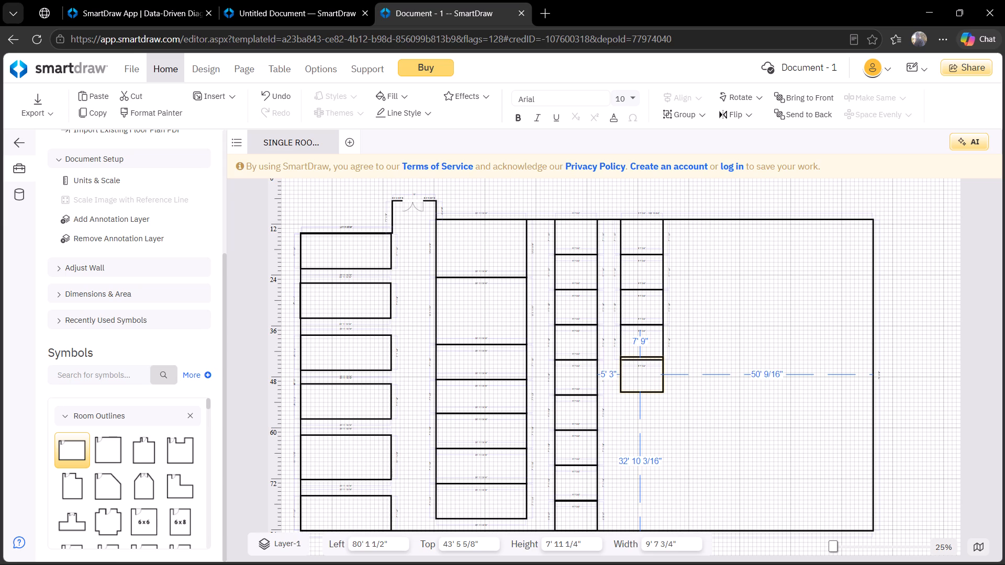
{"action": "left_click_drag", "start_coordinate": [662, 381], "coordinate": [665, 384]}
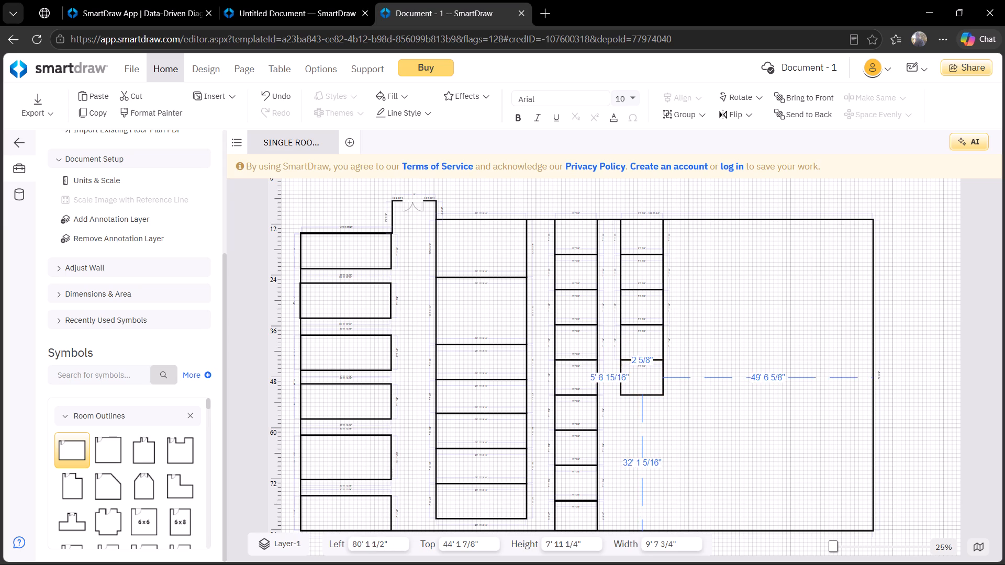
{"action": "left_click_drag", "start_coordinate": [665, 384], "coordinate": [665, 384]}
{"action": "left_click", "coordinate": [703, 345]}
Paste a sixth small room directly beneath the fifth in the new column, sharing its bottom wall.
{"action": "key", "text": "ctrl+v"}
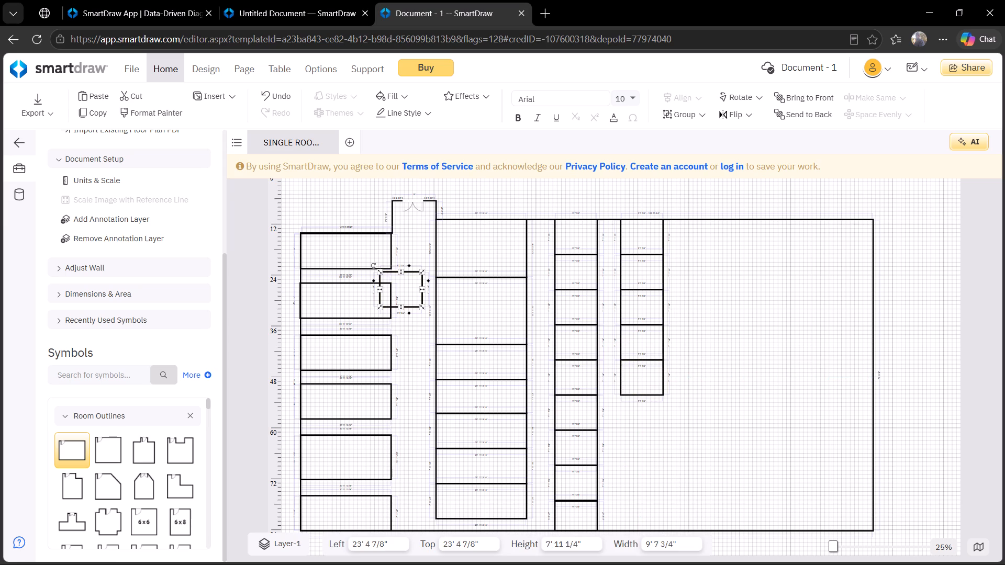
{"action": "left_click_drag", "start_coordinate": [422, 298], "coordinate": [661, 417]}
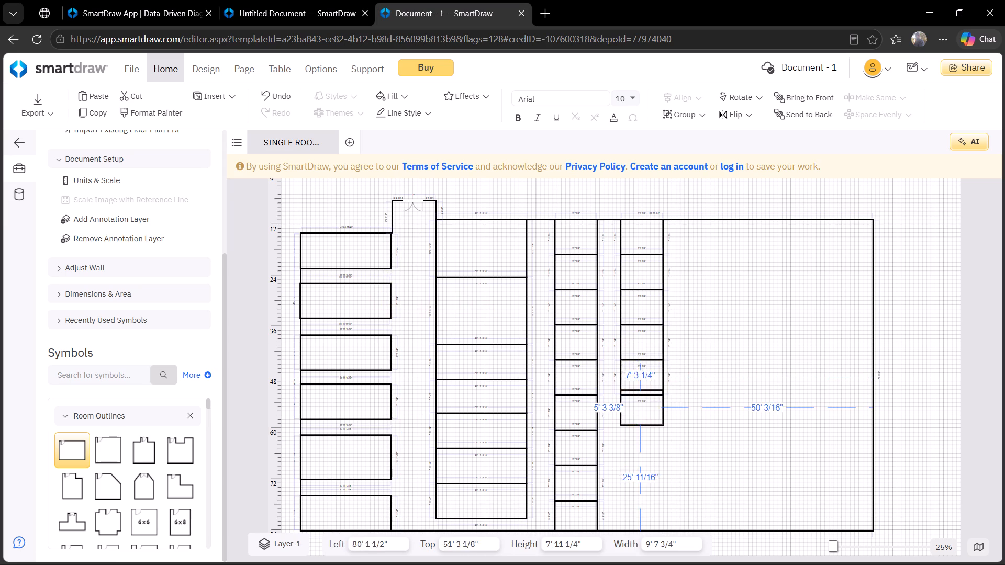
{"action": "left_click_drag", "start_coordinate": [661, 417], "coordinate": [662, 425]}
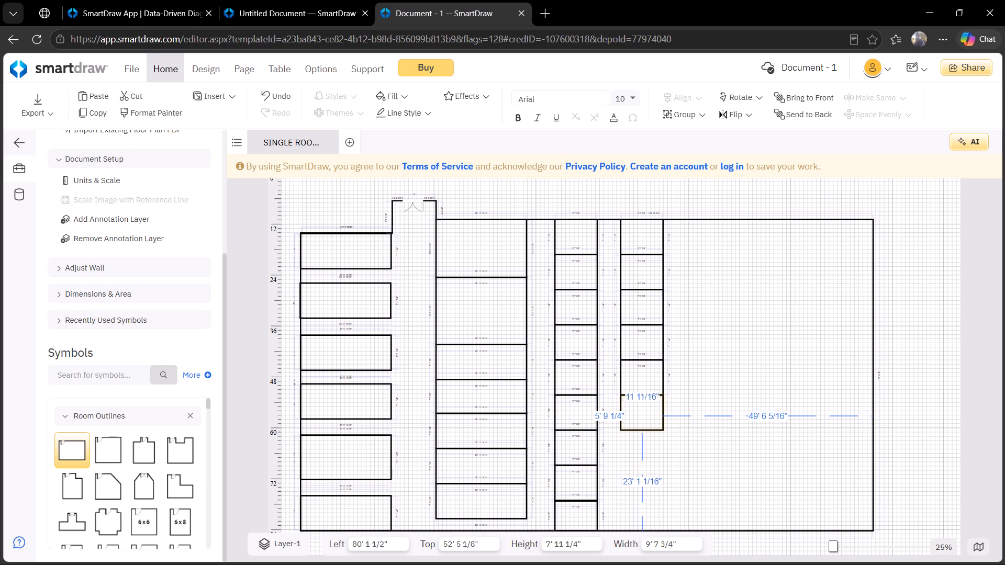
{"action": "left_click_drag", "start_coordinate": [662, 425], "coordinate": [661, 423]}
{"action": "left_click", "coordinate": [762, 346]}
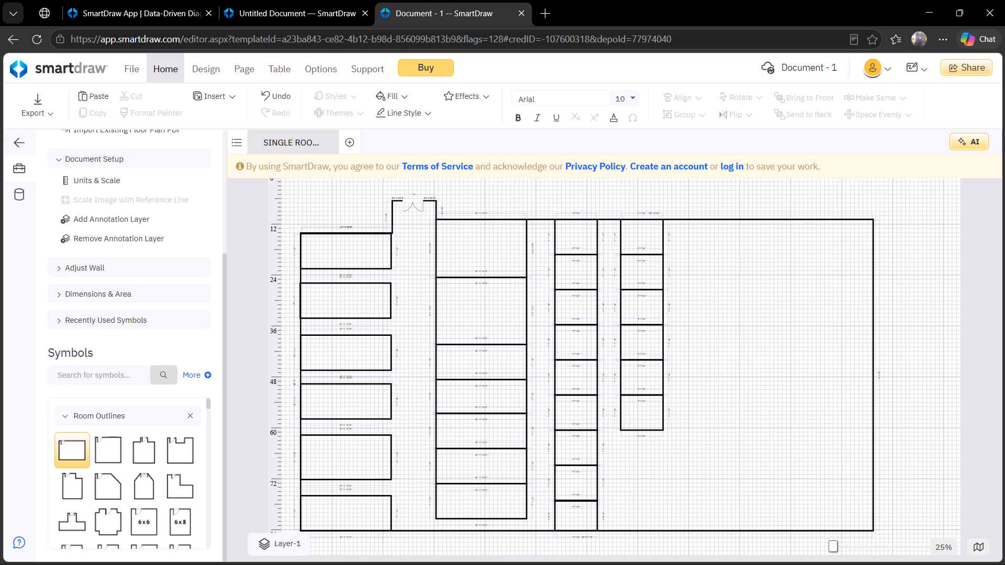
Paste a seventh small room directly beneath the sixth in the new column, sharing its bottom wall.
{"action": "key", "text": "ctrl+v"}
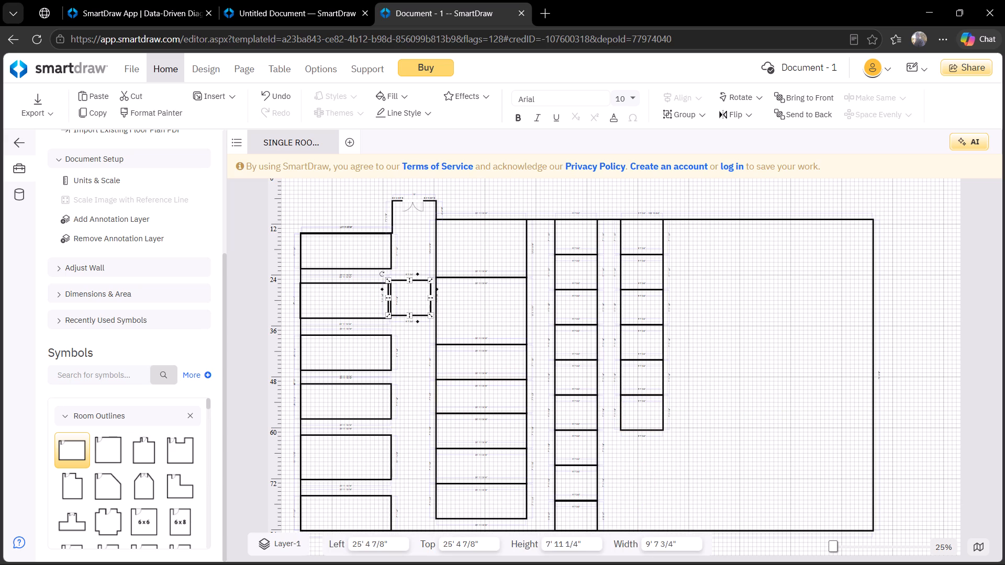
{"action": "left_click_drag", "start_coordinate": [422, 315], "coordinate": [655, 466]}
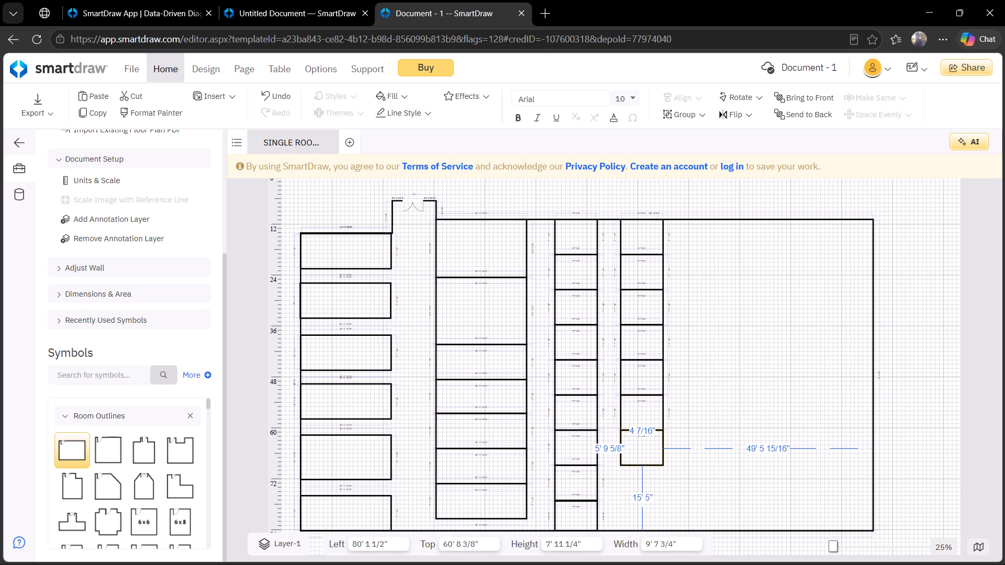
{"action": "left_click_drag", "start_coordinate": [655, 466], "coordinate": [656, 467]}
{"action": "left_click", "coordinate": [762, 426]}
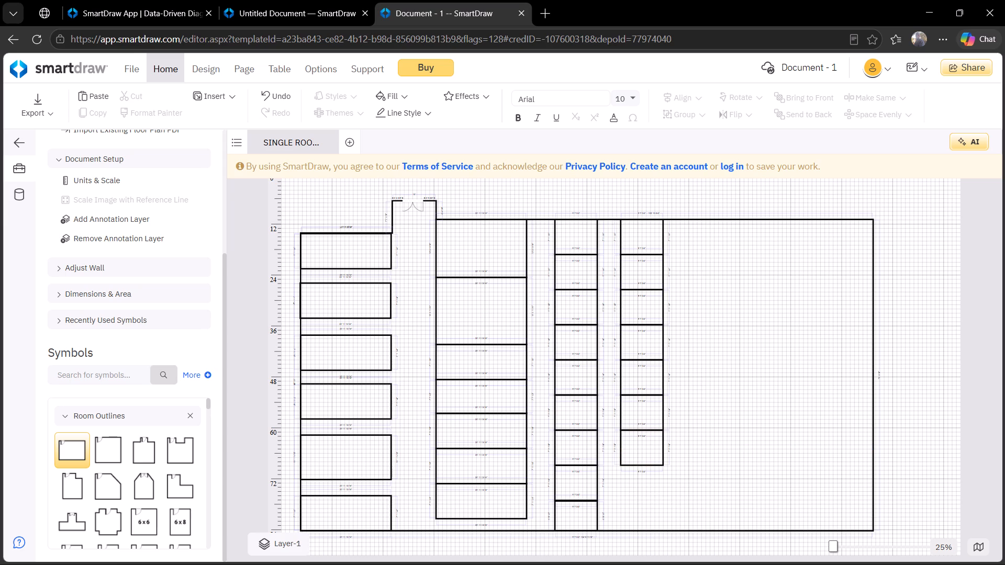
Paste an eighth small room directly beneath the seventh in the new column, sharing its bottom wall.
{"action": "key", "text": "ctrl+v"}
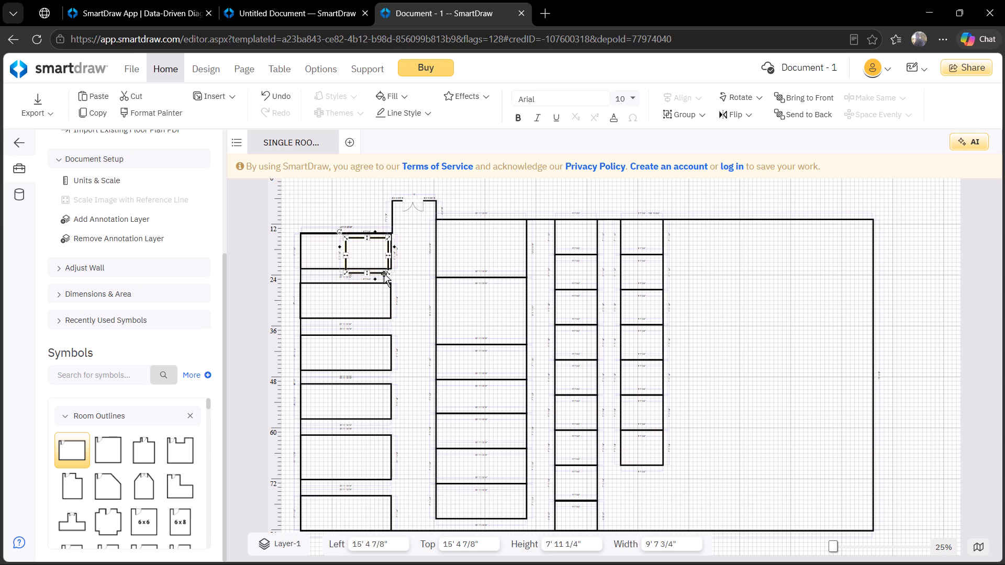
{"action": "left_click_drag", "start_coordinate": [384, 274], "coordinate": [656, 505]}
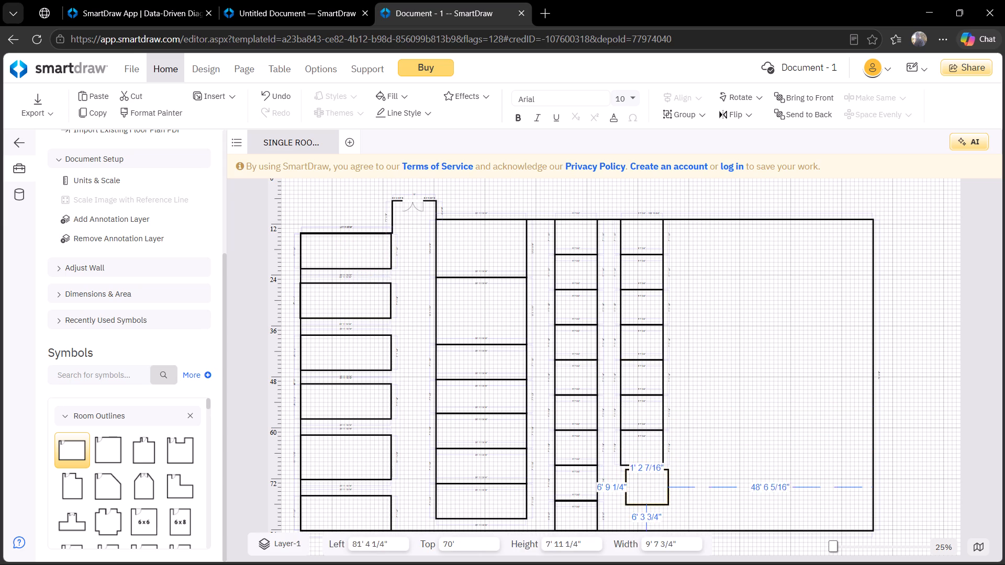
{"action": "left_click_drag", "start_coordinate": [656, 505], "coordinate": [658, 502]}
{"action": "left_click", "coordinate": [677, 290]}
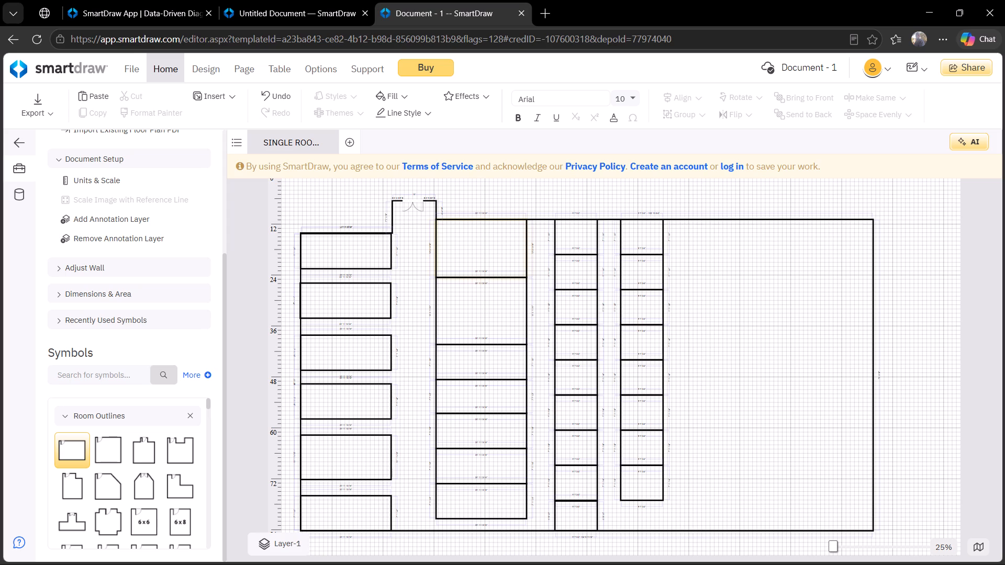
Paste a ninth small room against the outline's bottom wall and shorten it to about 6' 10 3/16" high to meet the eighth.
{"action": "key", "text": "ctrl+v"}
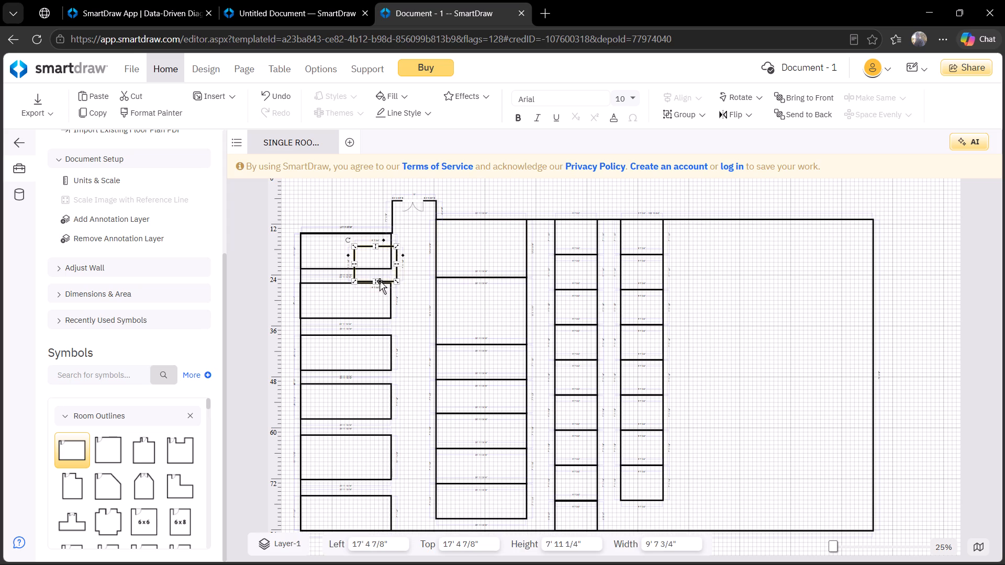
{"action": "left_click_drag", "start_coordinate": [379, 281], "coordinate": [654, 524]}
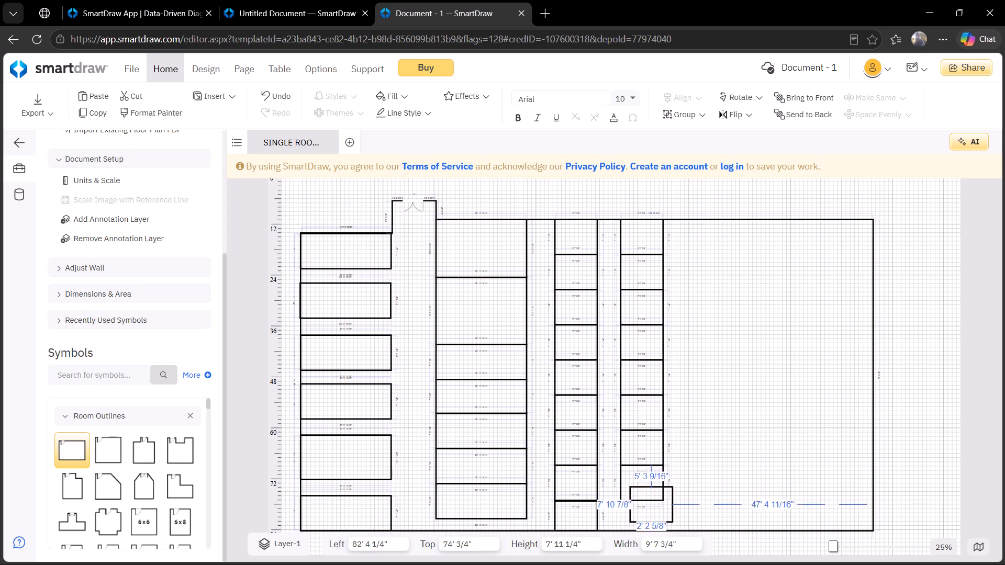
{"action": "left_click_drag", "start_coordinate": [654, 524], "coordinate": [647, 530]}
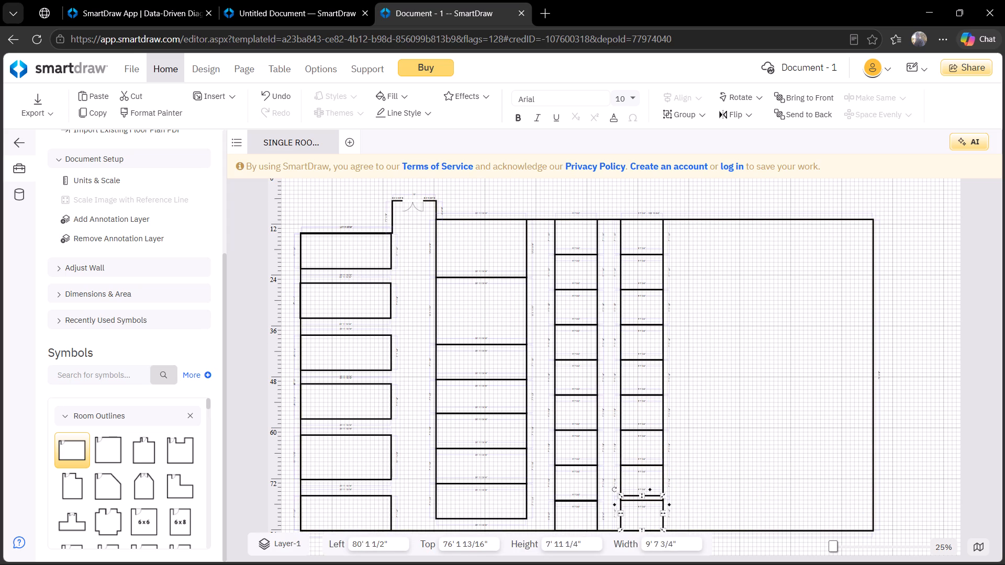
{"action": "left_click_drag", "start_coordinate": [643, 496], "coordinate": [643, 502]}
{"action": "left_click_drag", "start_coordinate": [643, 502], "coordinate": [642, 499]}
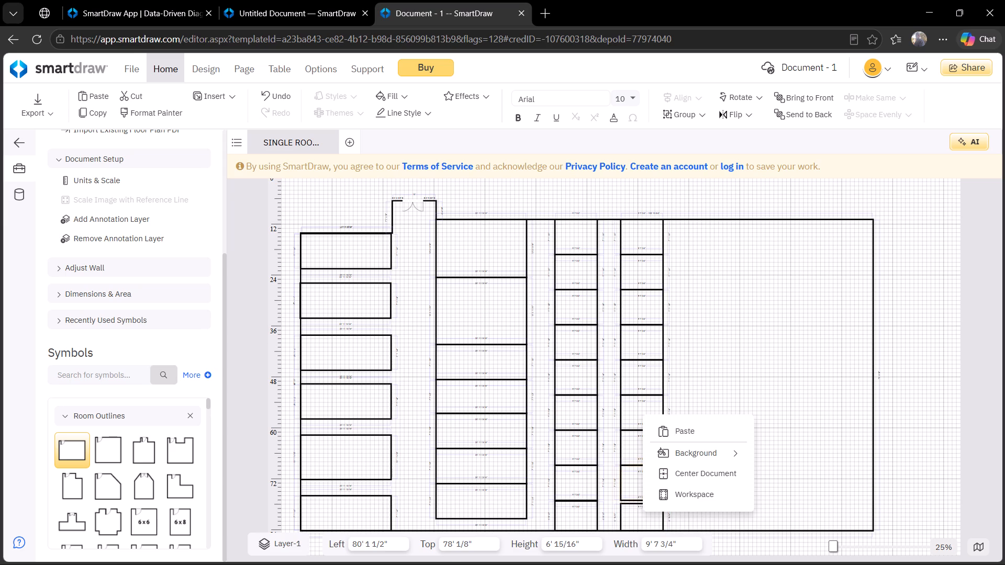
{"action": "left_click_drag", "start_coordinate": [642, 499], "coordinate": [641, 498]}
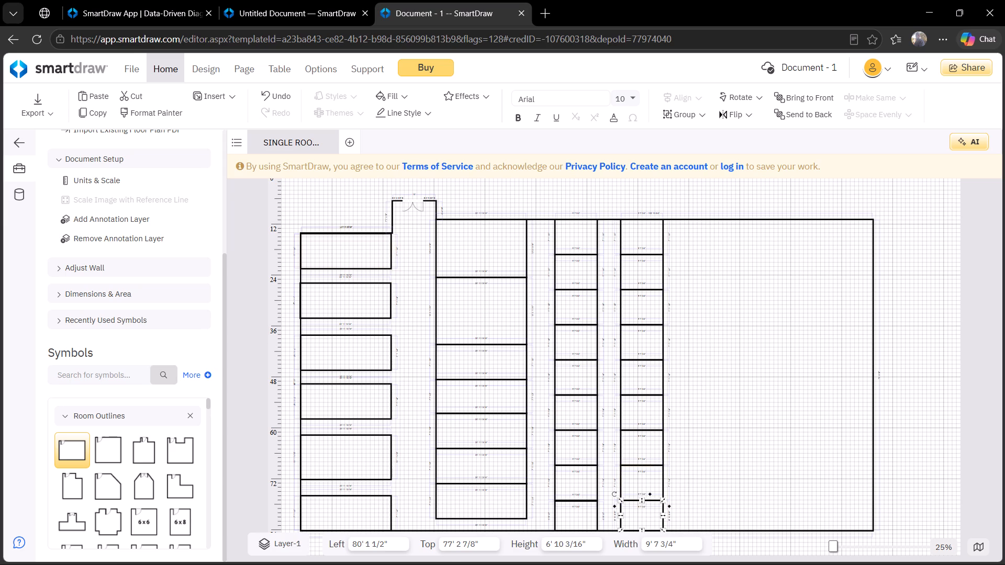
Shift the left wall of the entrance recess slightly outward to line up with the top rectangular room's right wall.
{"action": "left_click", "coordinate": [392, 232]}
{"action": "left_click", "coordinate": [392, 217]}
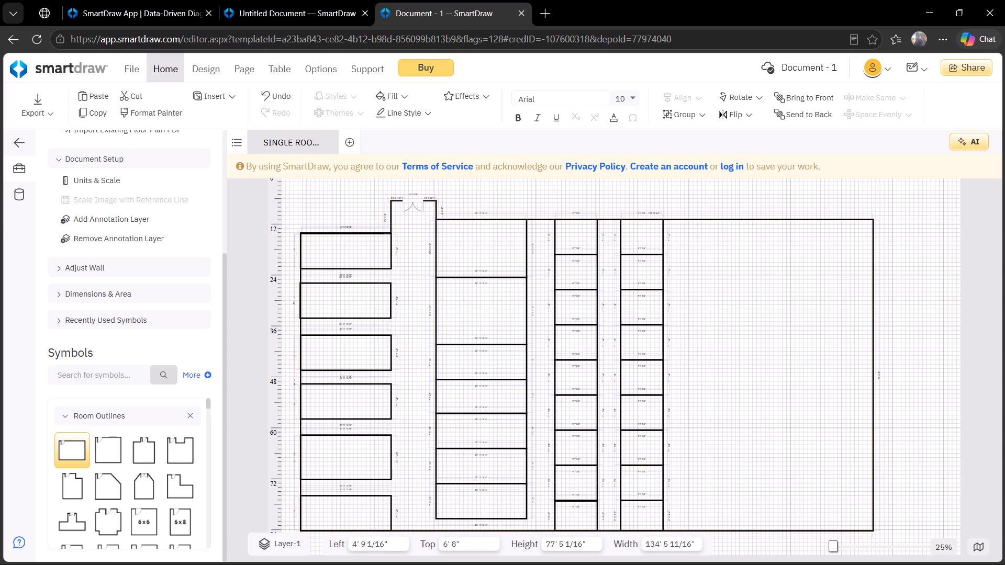
{"action": "left_click", "coordinate": [723, 232]}
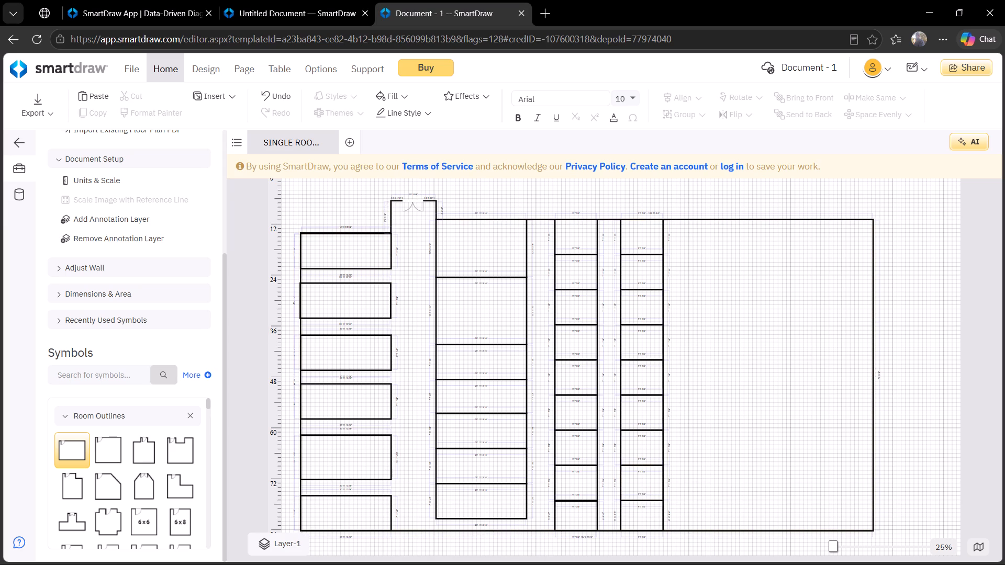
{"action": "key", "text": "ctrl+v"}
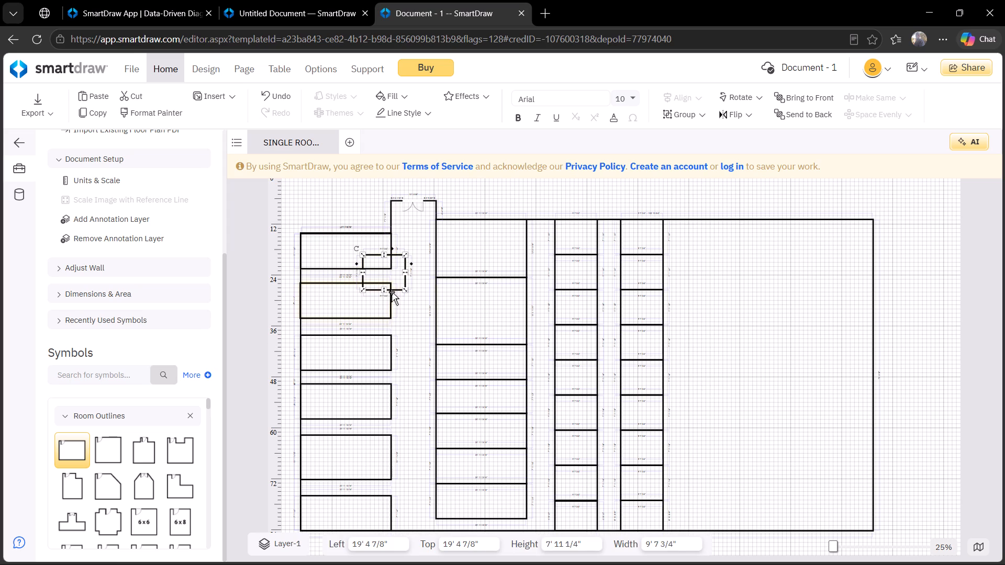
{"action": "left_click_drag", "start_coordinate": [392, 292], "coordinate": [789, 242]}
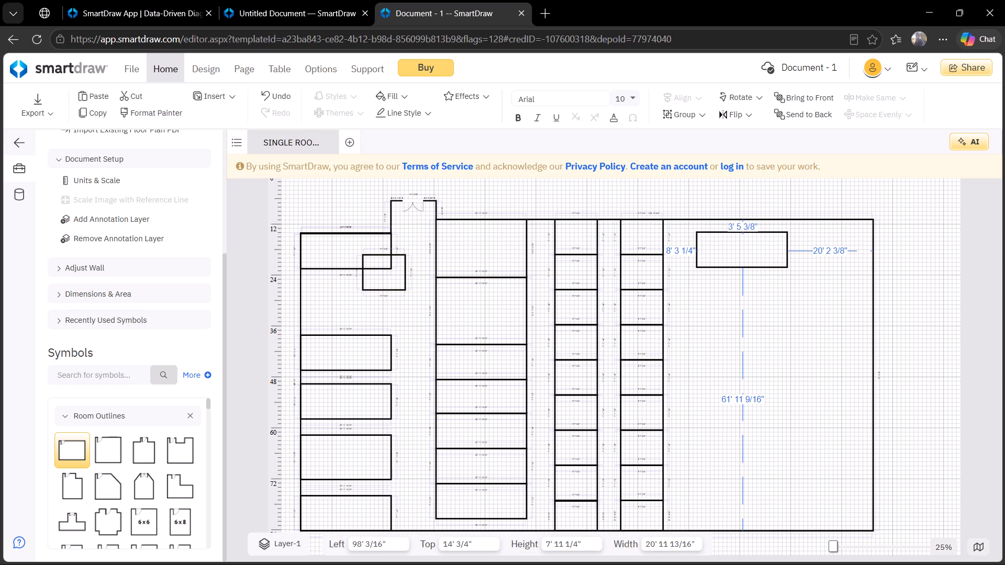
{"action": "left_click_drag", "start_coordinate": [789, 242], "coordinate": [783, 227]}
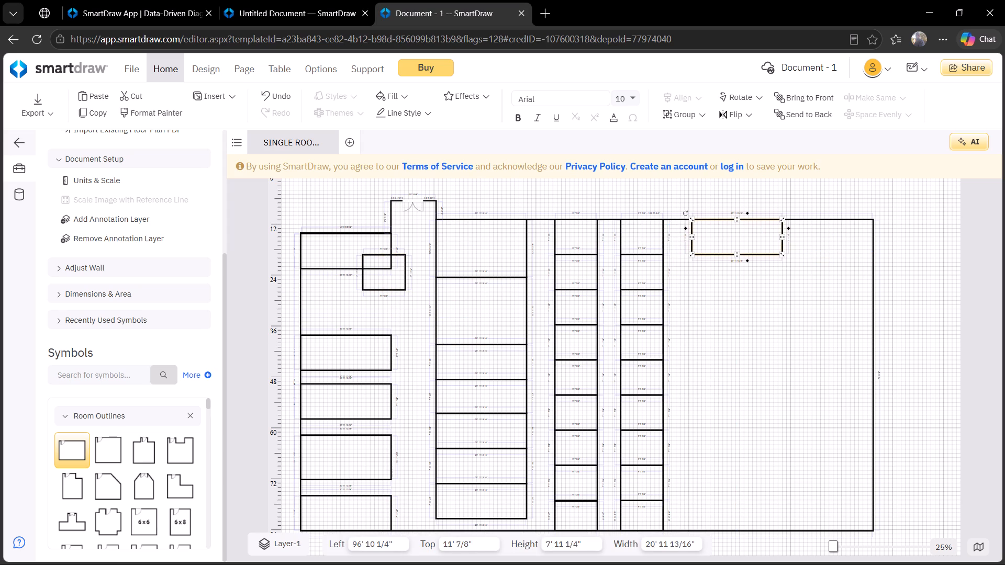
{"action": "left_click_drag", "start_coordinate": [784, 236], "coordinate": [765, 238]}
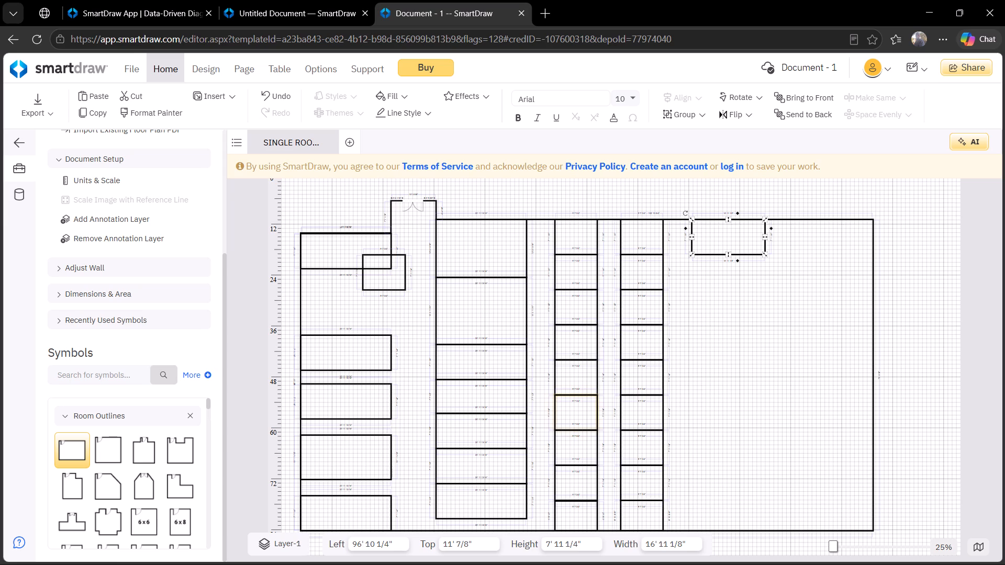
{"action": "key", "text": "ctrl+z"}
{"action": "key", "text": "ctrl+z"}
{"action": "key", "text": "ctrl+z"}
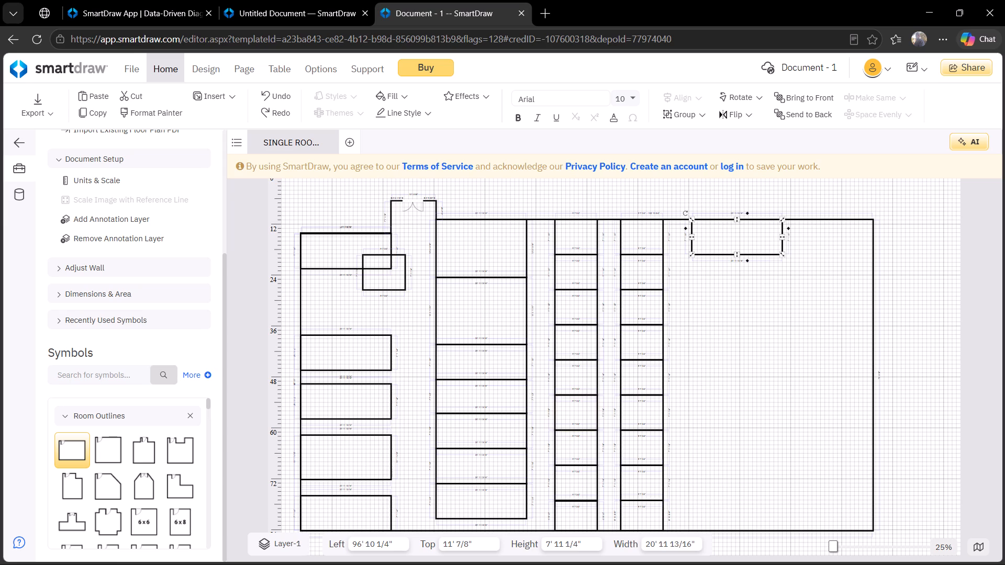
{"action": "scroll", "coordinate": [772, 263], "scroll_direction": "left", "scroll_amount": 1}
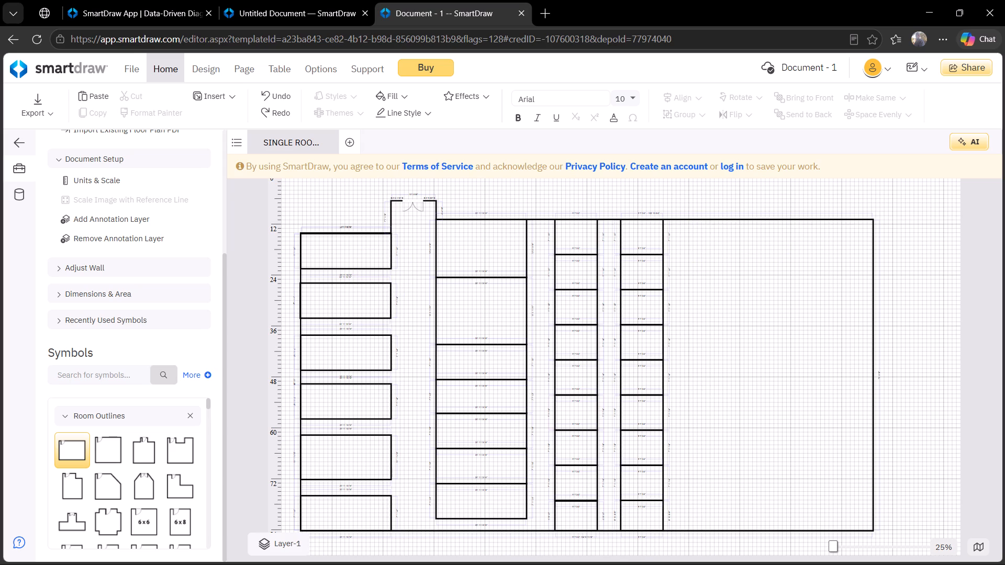
Copy the second column's second small room and paste it against the outline's top wall, starting a third column about 5' 5" beyond the second.
{"action": "left_click", "coordinate": [650, 285]}
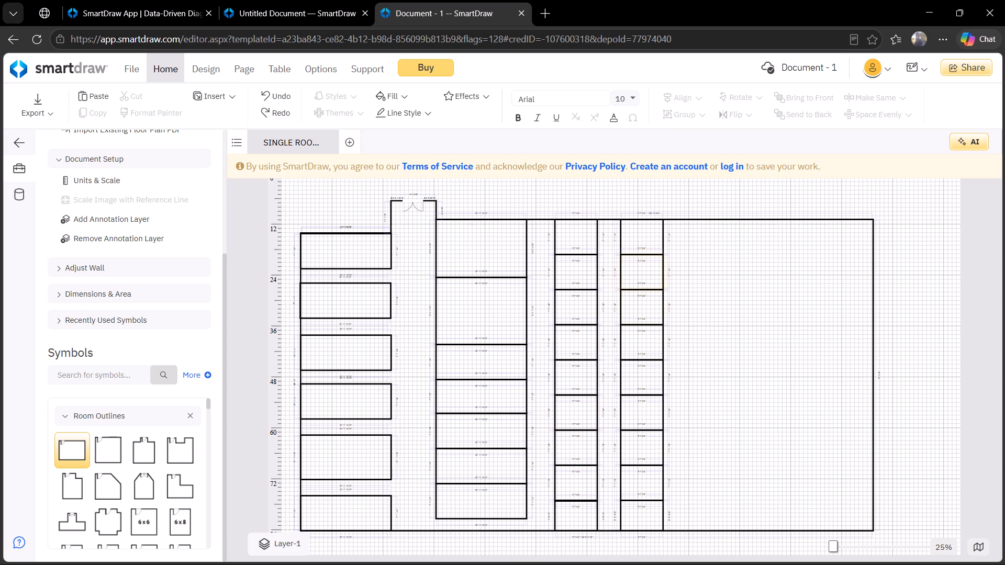
{"action": "left_click", "coordinate": [665, 284]}
{"action": "left_click", "coordinate": [663, 279]}
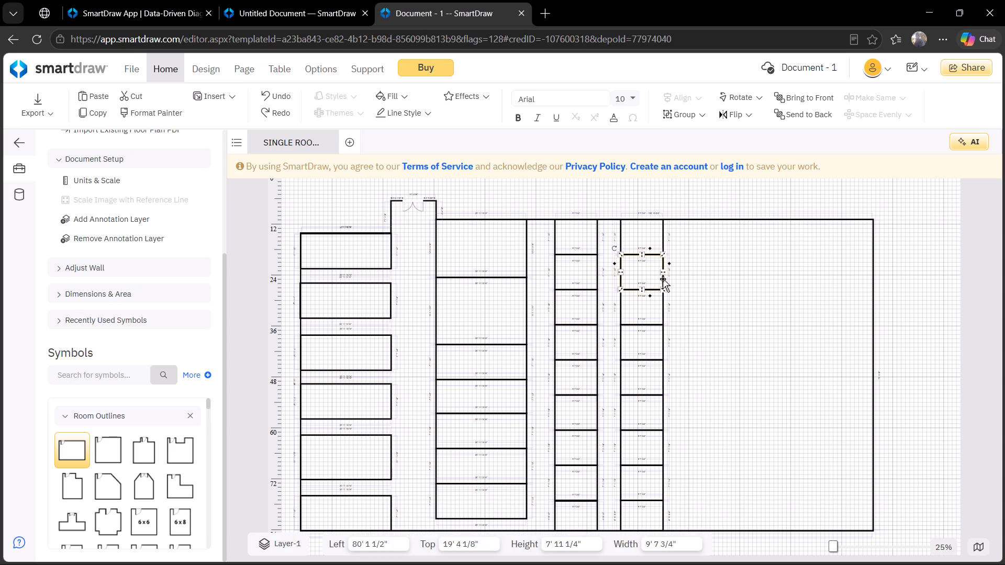
{"action": "key", "text": "ctrl+c"}
{"action": "key", "text": "ctrl+v"}
{"action": "scroll", "coordinate": [502, 301], "scroll_direction": "left", "scroll_amount": 1}
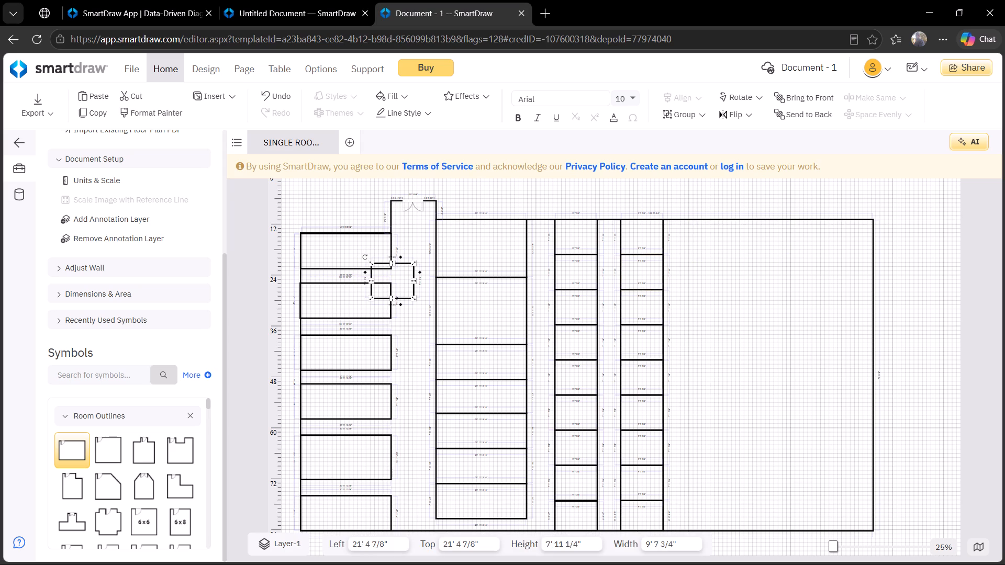
{"action": "left_click_drag", "start_coordinate": [414, 287], "coordinate": [465, 287]}
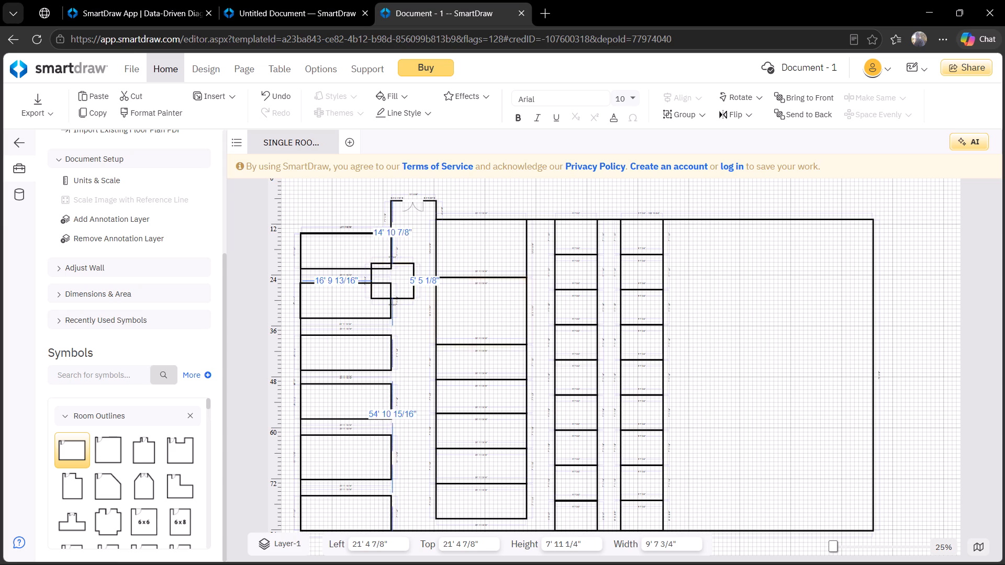
{"action": "left_click_drag", "start_coordinate": [465, 287], "coordinate": [728, 238]}
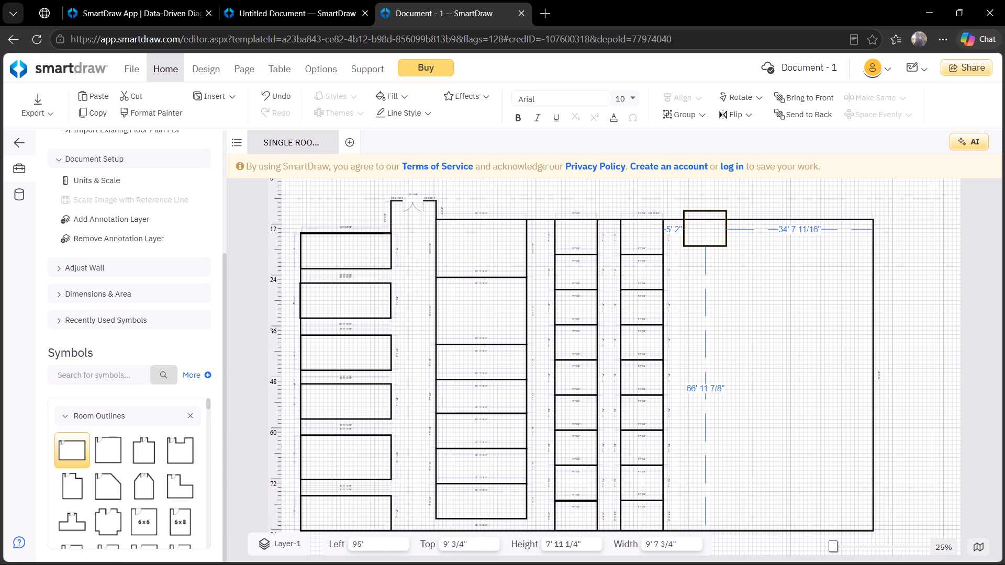
{"action": "left_click_drag", "start_coordinate": [728, 238], "coordinate": [728, 246]}
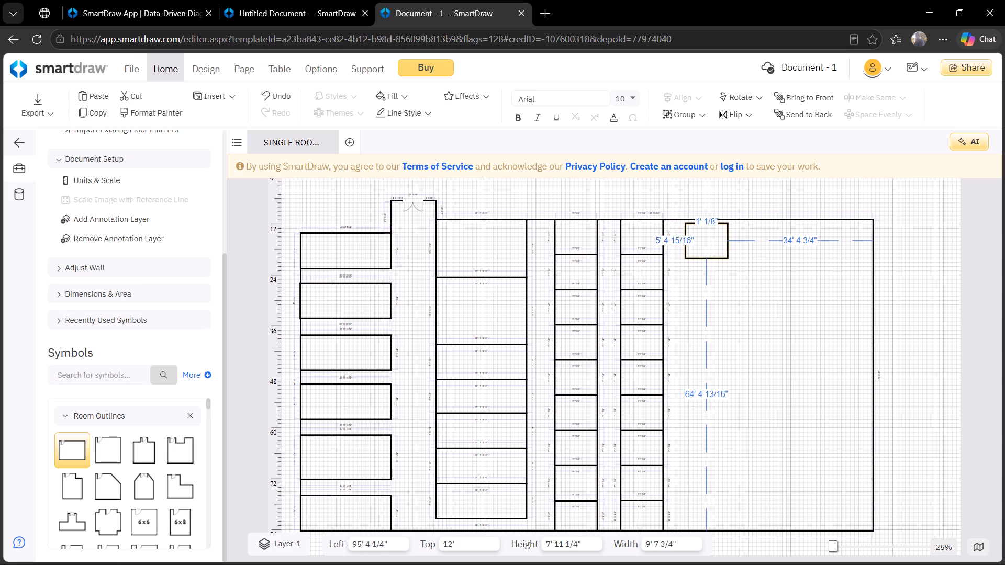
{"action": "left_click_drag", "start_coordinate": [728, 246], "coordinate": [728, 245]}
{"action": "left_click", "coordinate": [733, 308]}
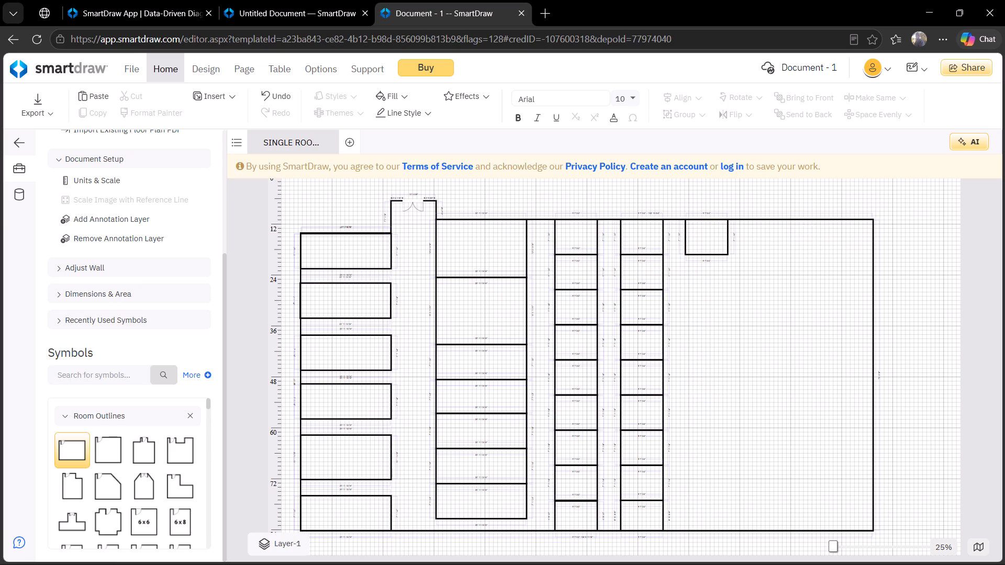
Paste a second small room directly beneath the first in the third small-room column, sharing its bottom wall.
{"action": "key", "text": "ctrl+v"}
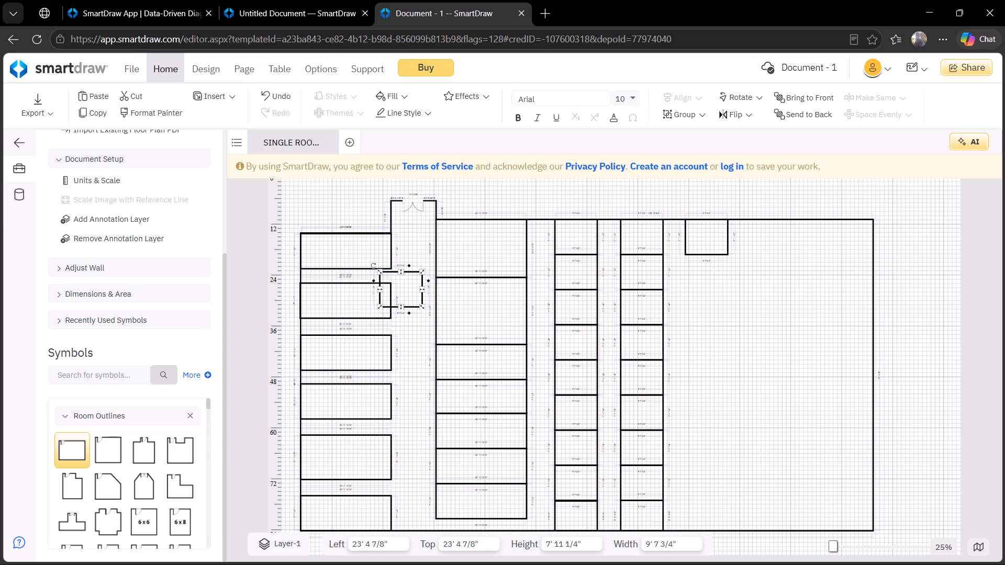
{"action": "left_click_drag", "start_coordinate": [411, 307], "coordinate": [706, 293]}
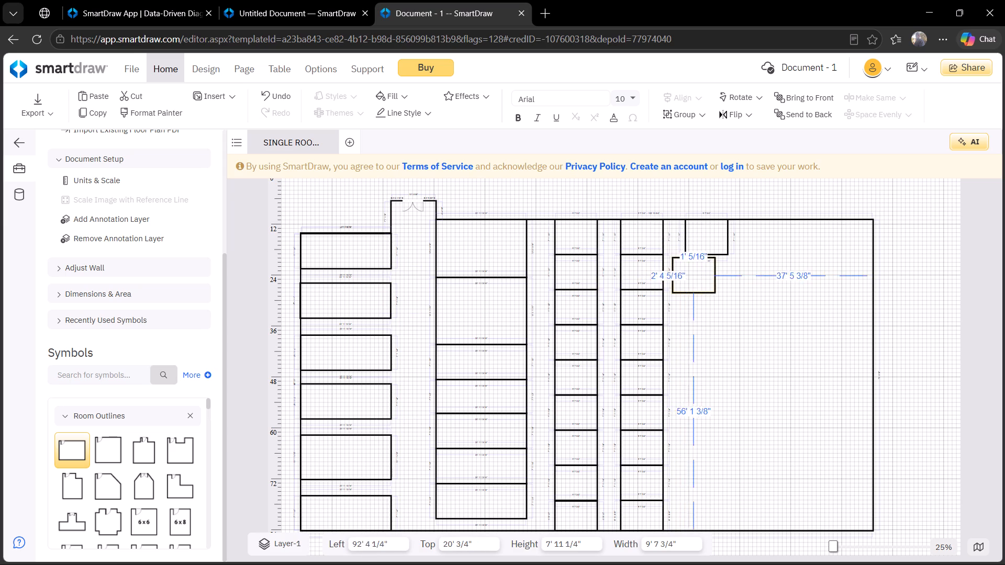
{"action": "left_click_drag", "start_coordinate": [706, 293], "coordinate": [718, 288]}
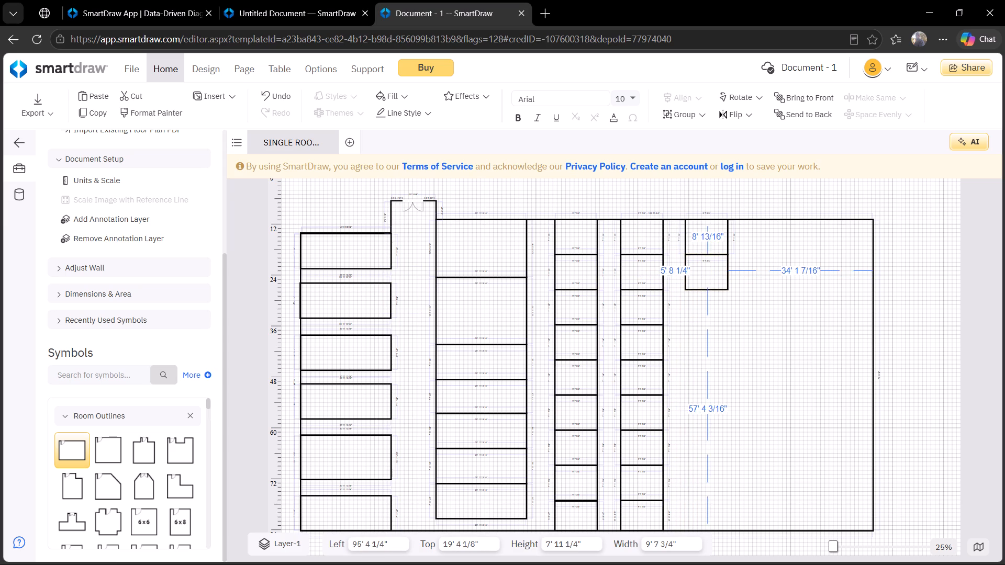
{"action": "left_click_drag", "start_coordinate": [718, 288], "coordinate": [717, 289]}
{"action": "left_click", "coordinate": [732, 376]}
Paste a third small room directly beneath the second in the third small-room column, sharing its bottom wall.
{"action": "key", "text": "ctrl+v"}
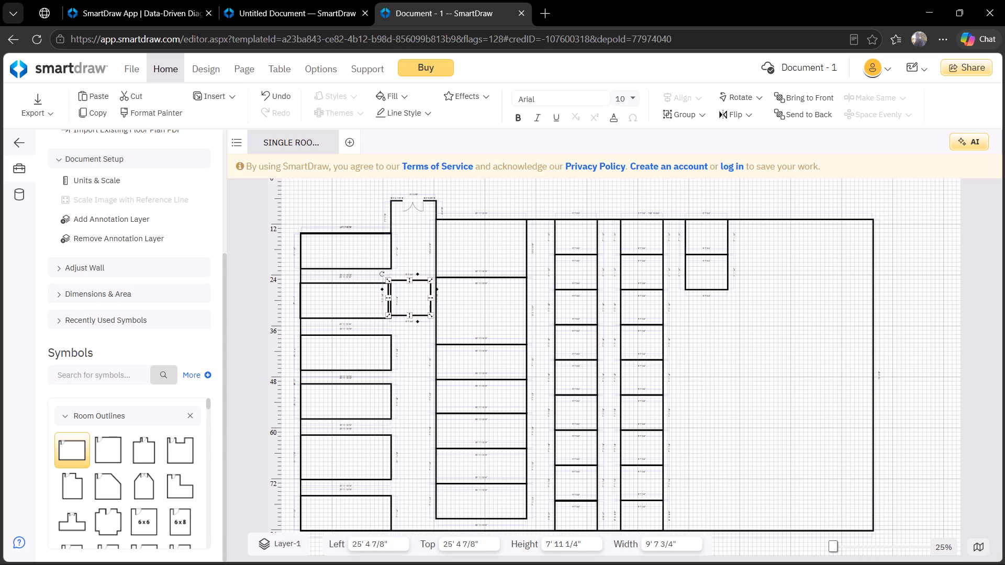
{"action": "left_click_drag", "start_coordinate": [417, 315], "coordinate": [645, 304]}
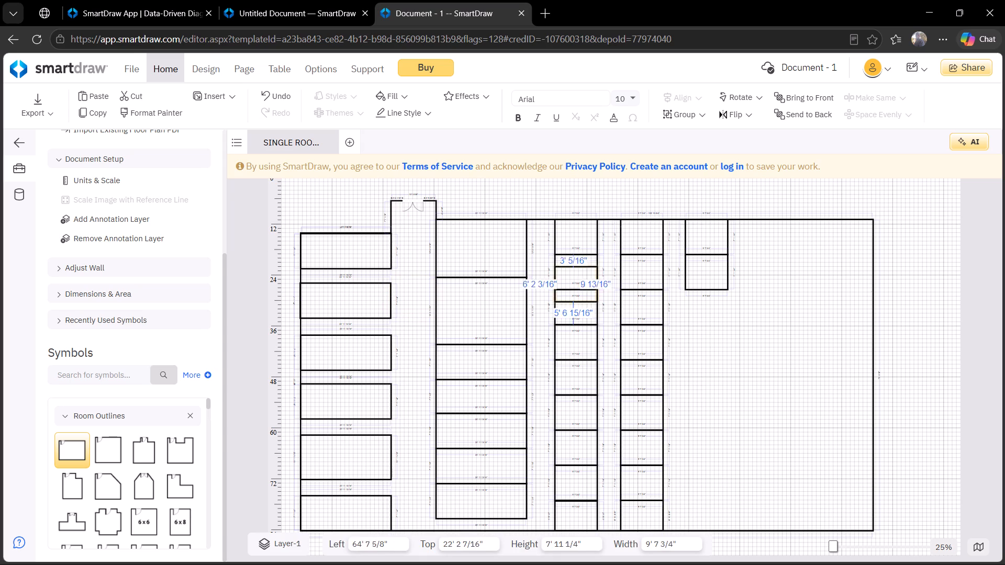
{"action": "left_click_drag", "start_coordinate": [645, 304], "coordinate": [712, 324]}
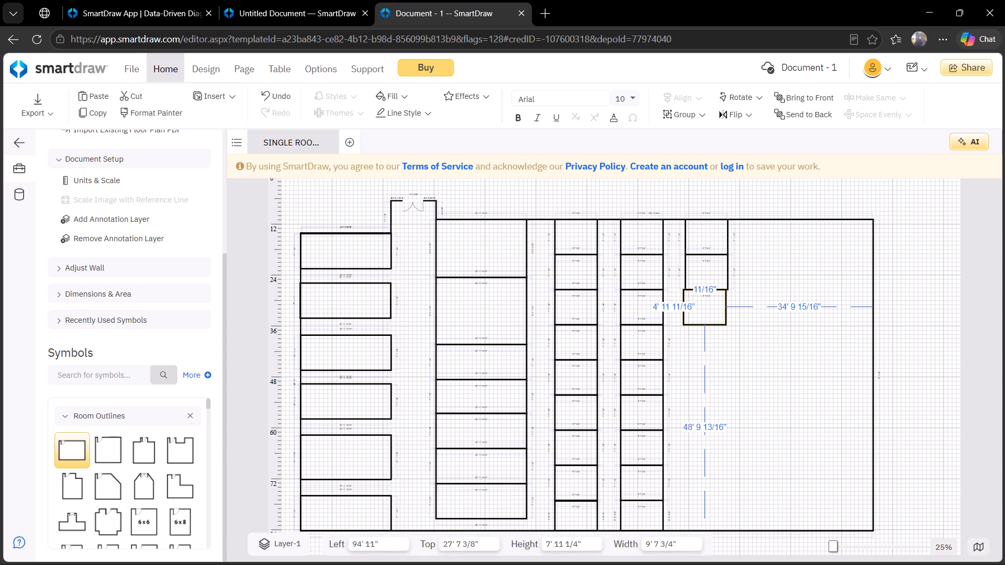
{"action": "left_click_drag", "start_coordinate": [712, 324], "coordinate": [714, 324]}
{"action": "left_click", "coordinate": [719, 368]}
Paste a fourth small room directly beneath the third in the third small-room column, sharing its bottom wall.
{"action": "key", "text": "ctrl+v"}
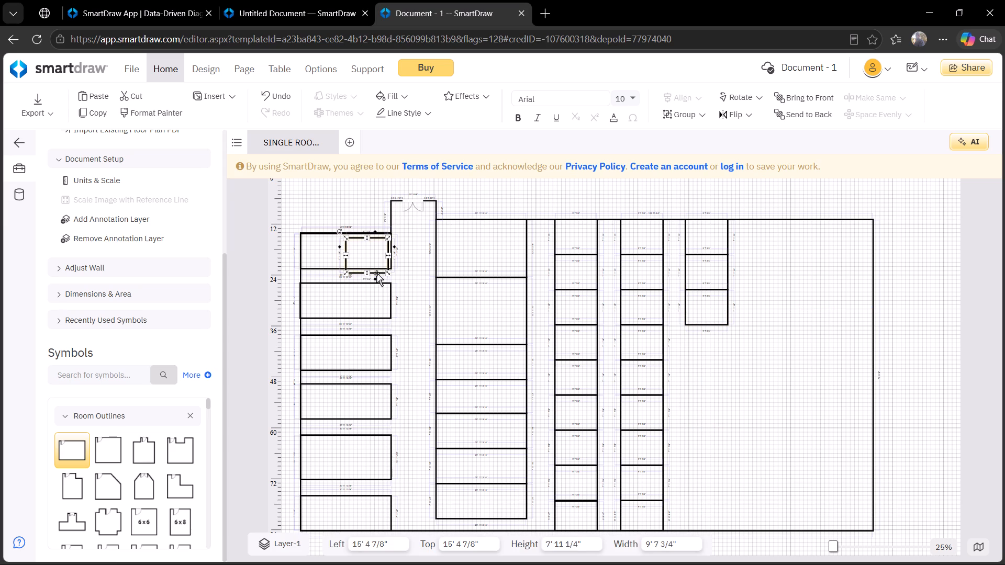
{"action": "left_click_drag", "start_coordinate": [376, 273], "coordinate": [713, 360]}
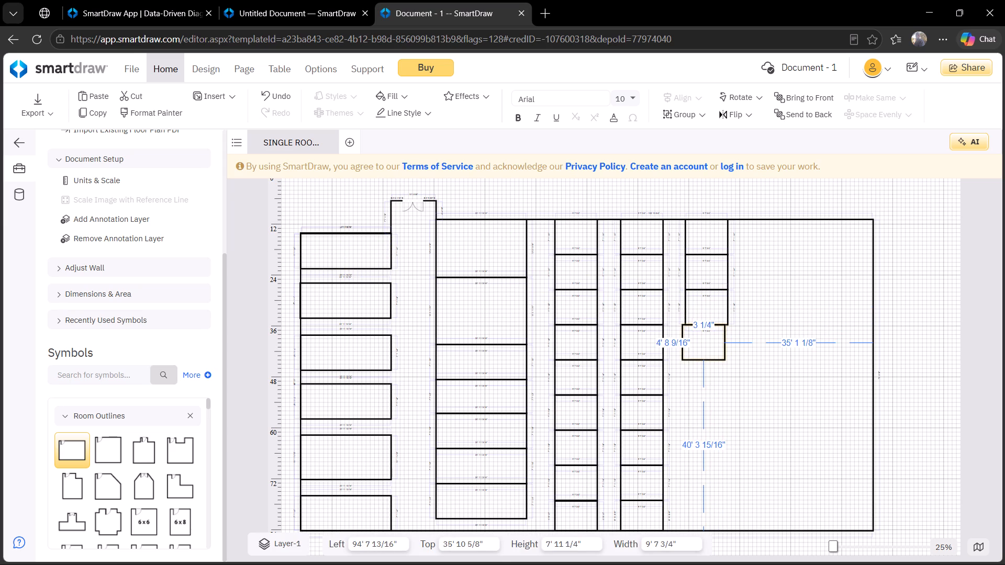
{"action": "left_click_drag", "start_coordinate": [713, 360], "coordinate": [715, 360]}
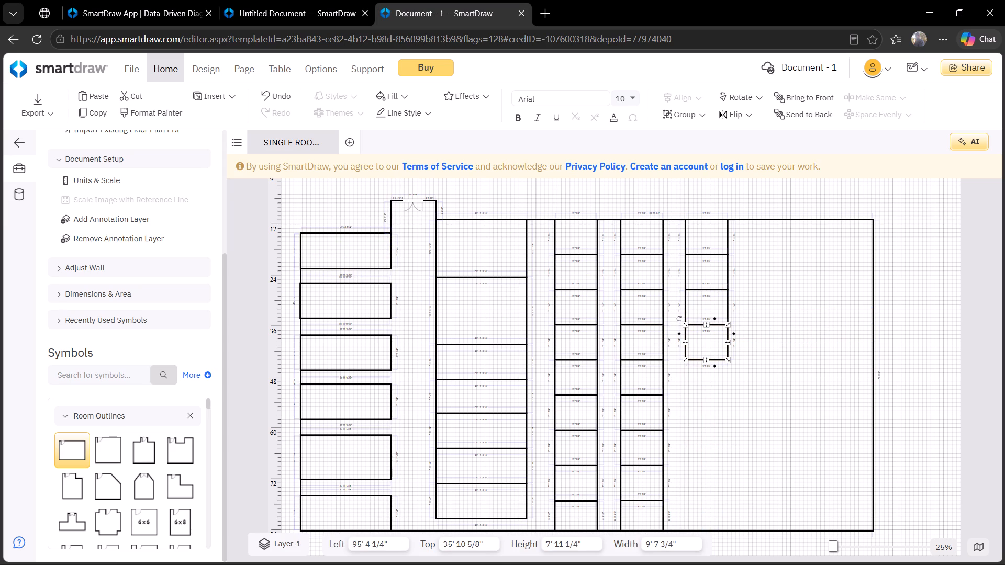
Paste a fifth small room directly beneath the fourth in the third small-room column, sharing its bottom wall.
{"action": "key", "text": "ctrl+v"}
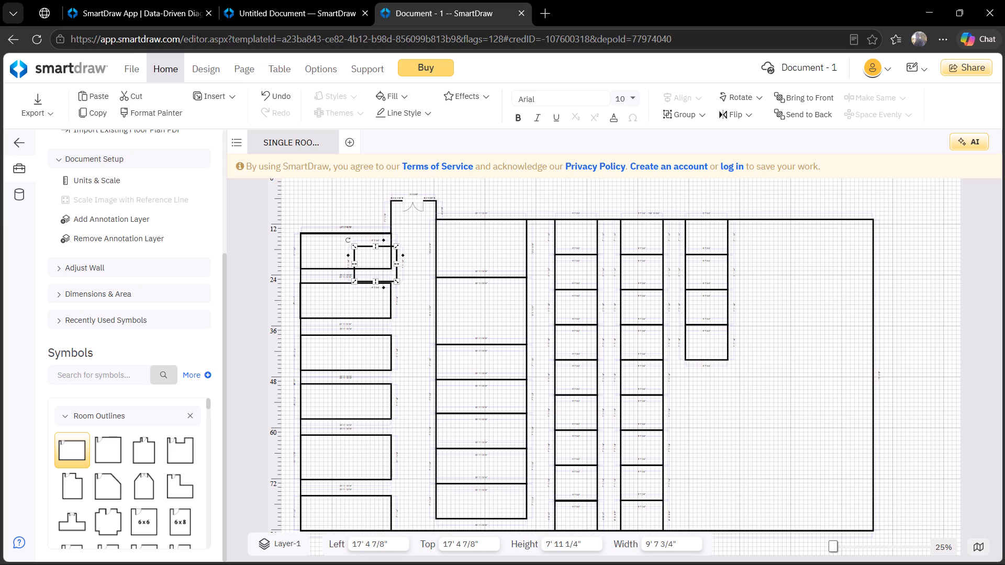
{"action": "left_click", "coordinate": [398, 271]}
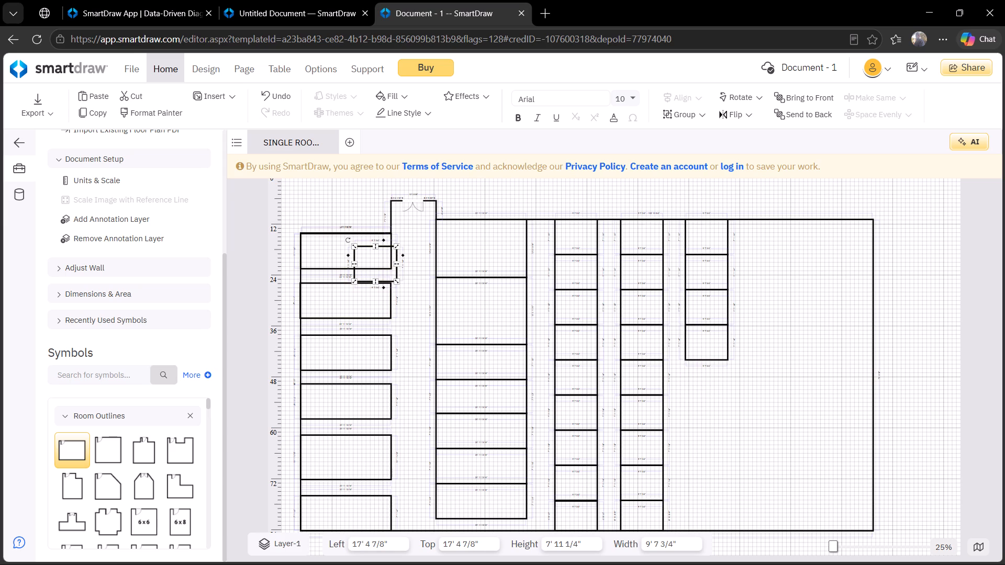
{"action": "left_click", "coordinate": [394, 271]}
{"action": "left_click_drag", "start_coordinate": [397, 272], "coordinate": [734, 390]}
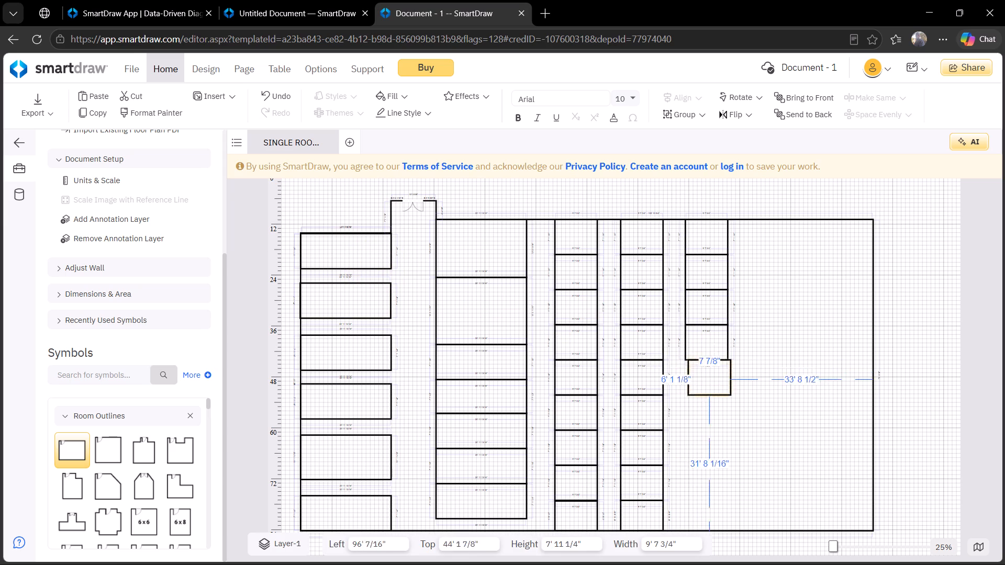
{"action": "left_click_drag", "start_coordinate": [734, 390], "coordinate": [728, 385]}
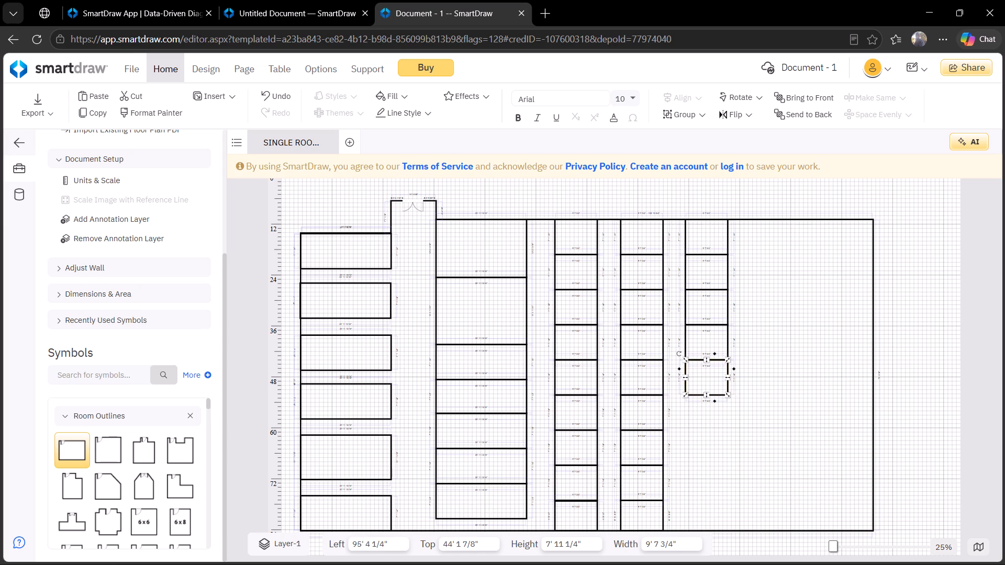
{"action": "left_click", "coordinate": [756, 331]}
Paste a sixth small room directly beneath the fifth in the third small-room column, sharing its bottom wall.
{"action": "key", "text": "ctrl+v"}
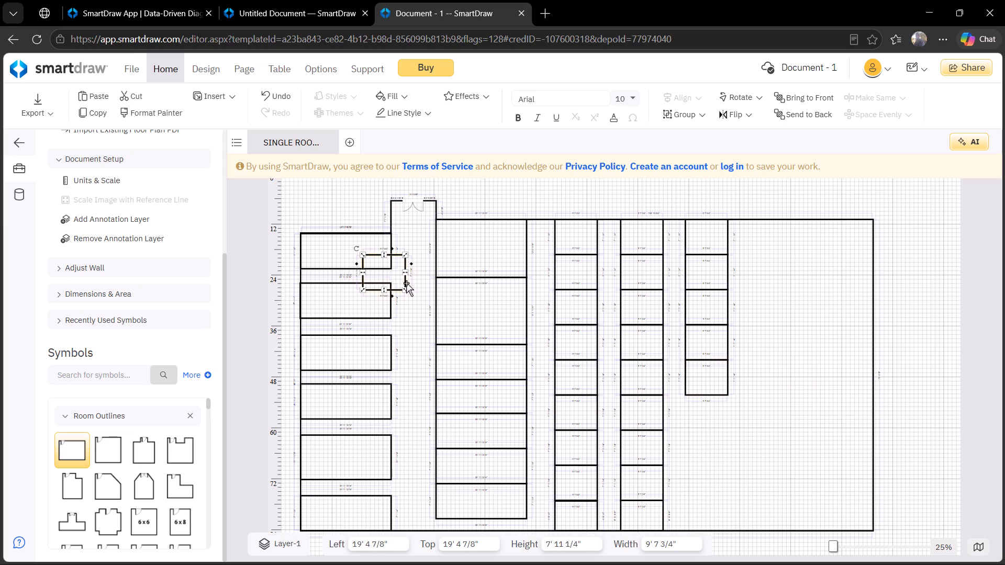
{"action": "left_click_drag", "start_coordinate": [406, 283], "coordinate": [729, 427]}
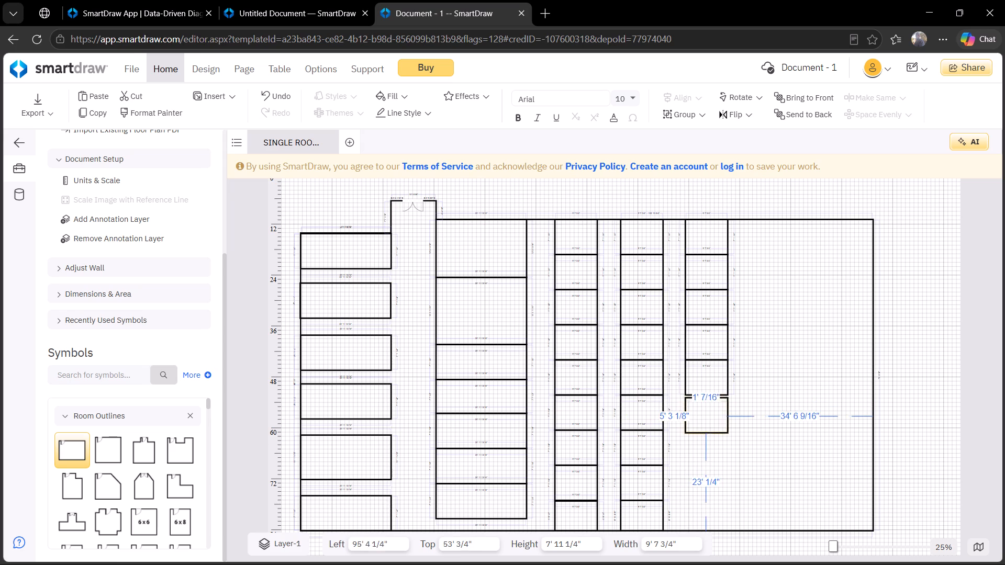
{"action": "left_click_drag", "start_coordinate": [729, 427], "coordinate": [728, 426]}
{"action": "left_click", "coordinate": [781, 333]}
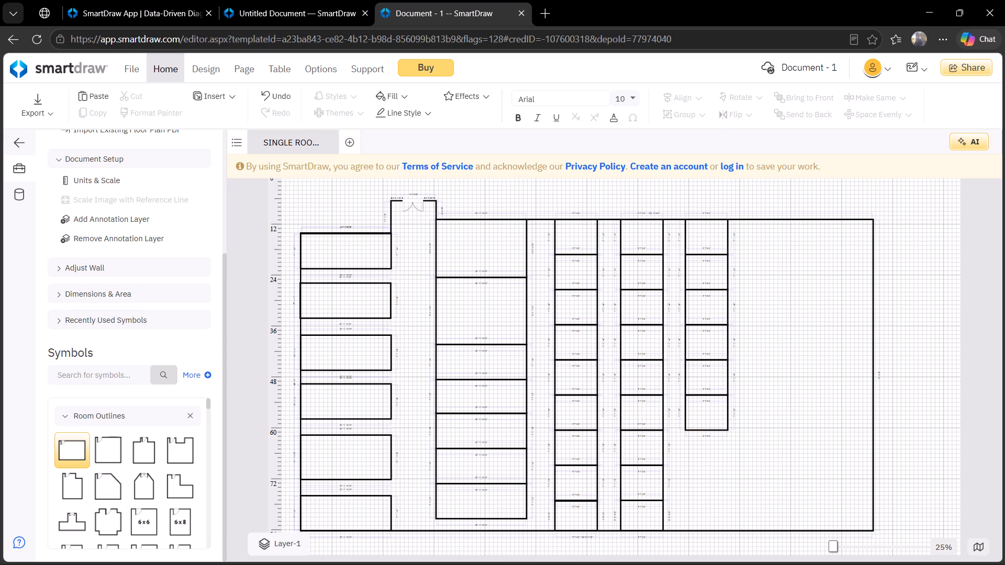
Paste a seventh small room directly beneath the sixth in the third small-room column, sharing its bottom wall.
{"action": "key", "text": "ctrl+v"}
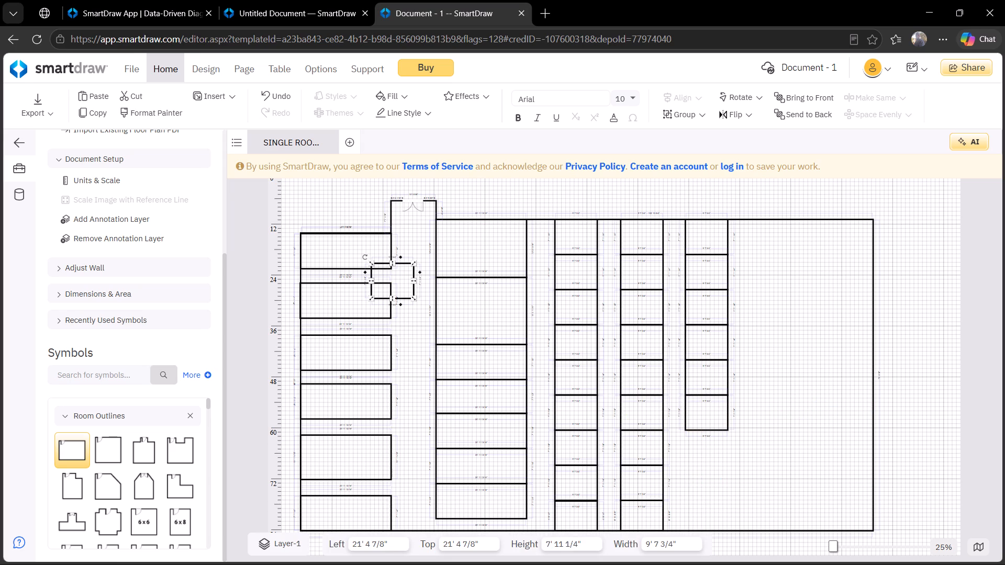
{"action": "left_click_drag", "start_coordinate": [415, 287], "coordinate": [718, 454]}
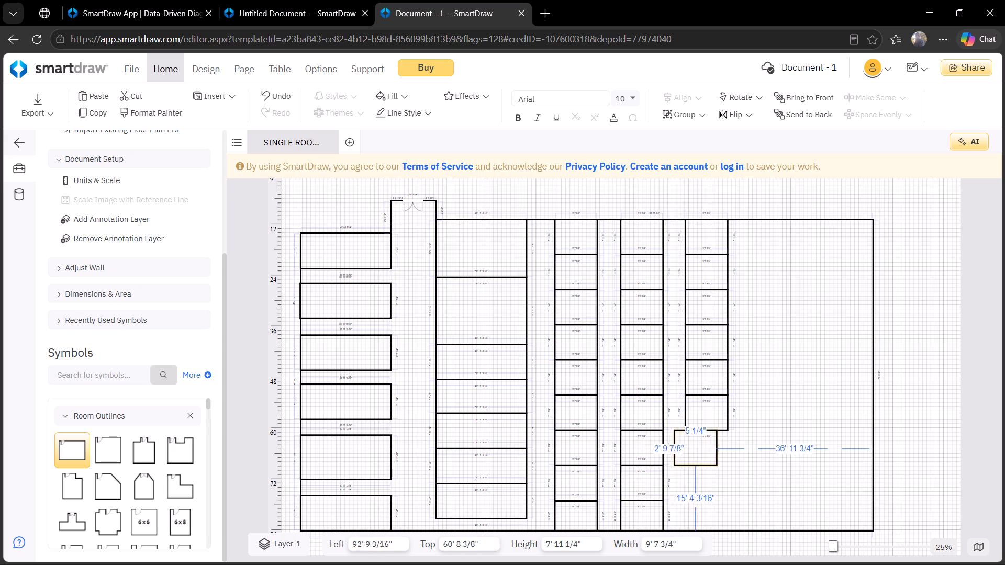
{"action": "left_click_drag", "start_coordinate": [718, 454], "coordinate": [728, 455]}
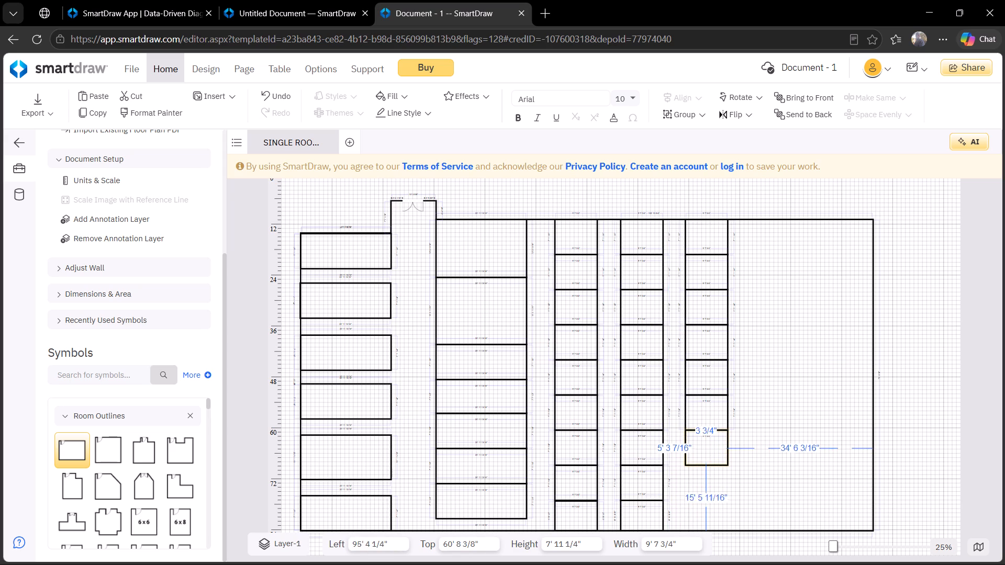
{"action": "left_click_drag", "start_coordinate": [728, 455], "coordinate": [729, 455]}
{"action": "left_click", "coordinate": [782, 341]}
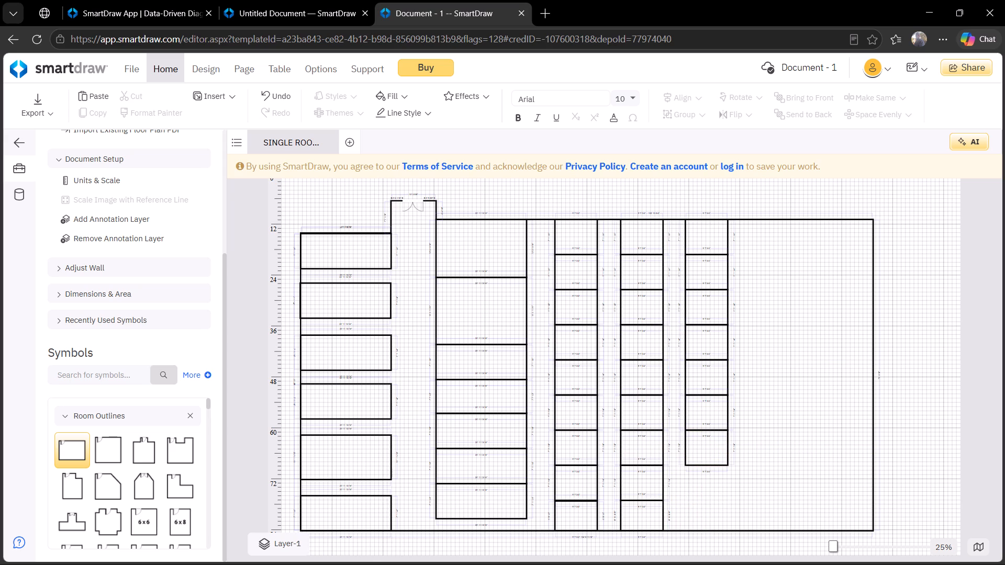
Paste an eighth small room directly beneath the seventh in the third small-room column, sharing its bottom wall.
{"action": "key", "text": "ctrl+v"}
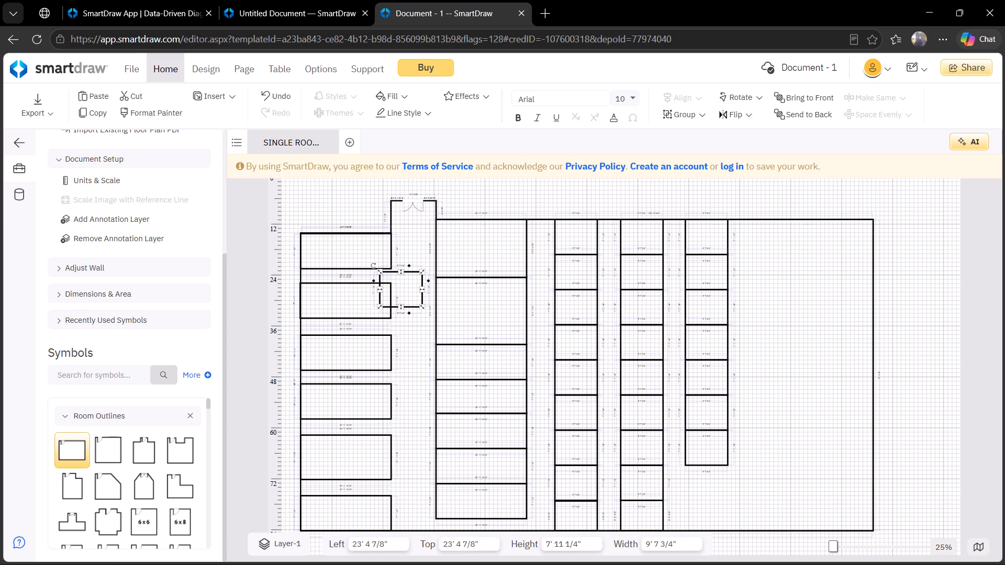
{"action": "left_click", "coordinate": [401, 303]}
{"action": "left_click", "coordinate": [401, 303]}
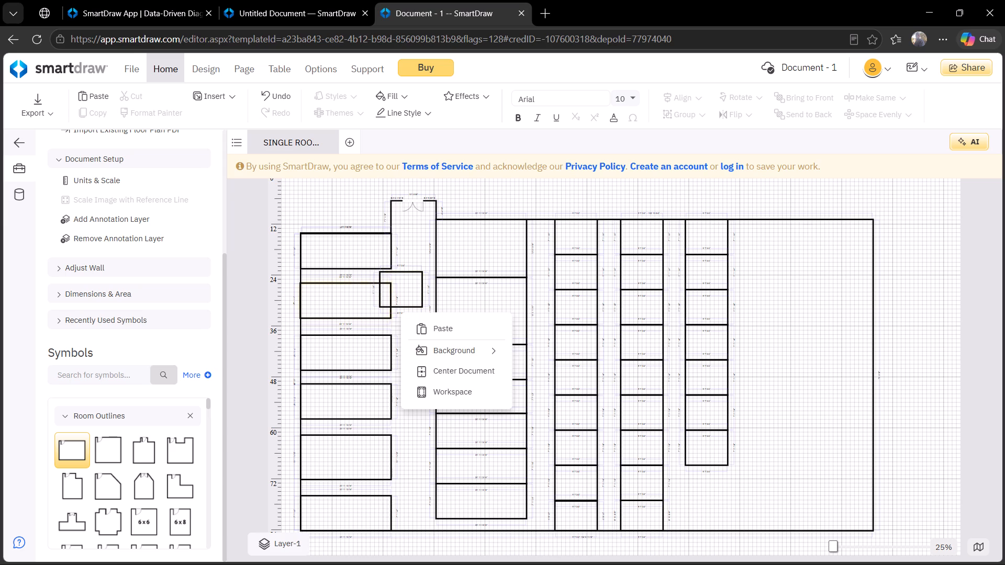
{"action": "left_click", "coordinate": [420, 282]}
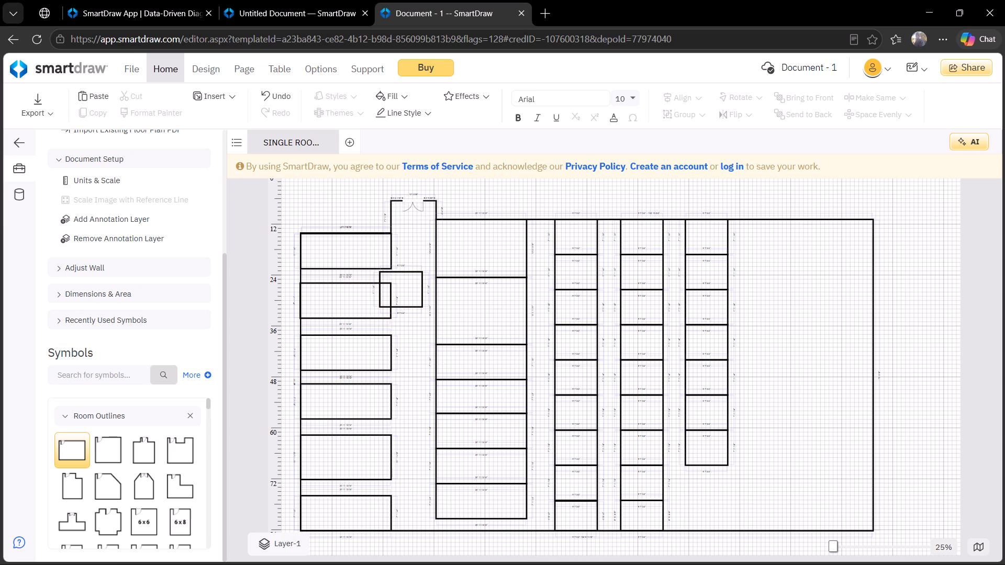
{"action": "left_click", "coordinate": [422, 286]}
{"action": "left_click_drag", "start_coordinate": [422, 286], "coordinate": [729, 485]}
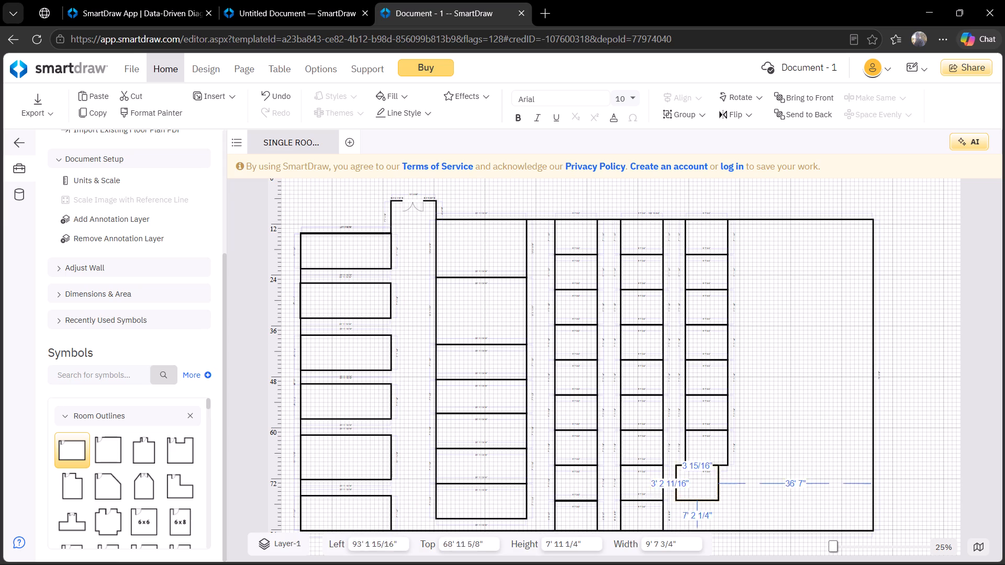
{"action": "left_click_drag", "start_coordinate": [729, 485], "coordinate": [728, 478]}
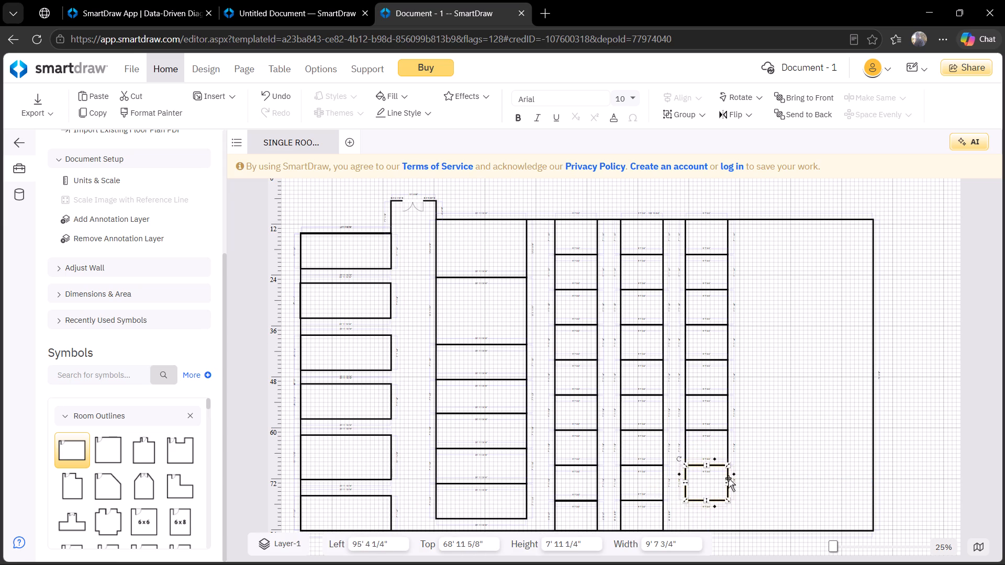
Paste a small room directly right of the eighth room in the third small-room column, sharing its right wall.
{"action": "left_click", "coordinate": [457, 321]}
{"action": "key", "text": "ctrl+v"}
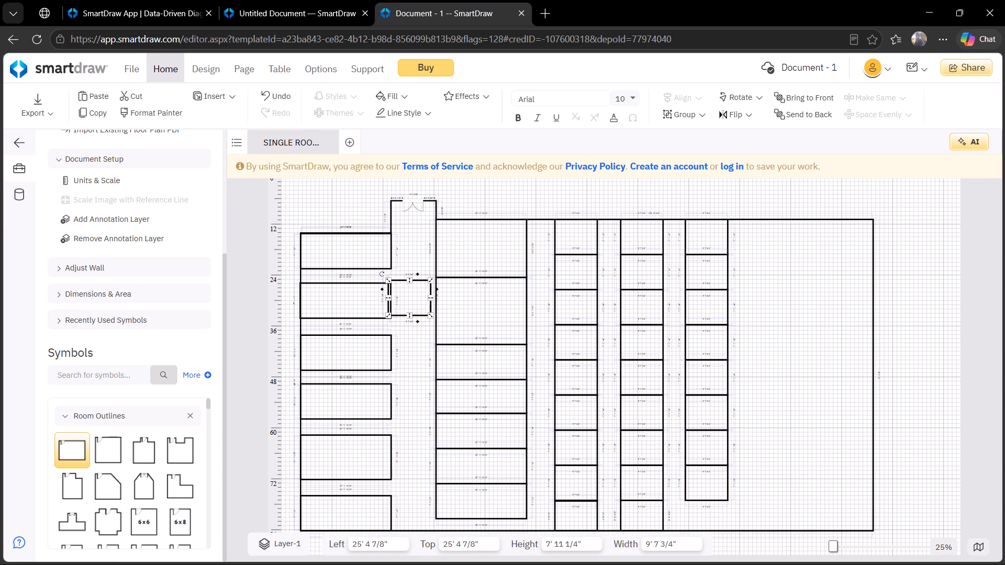
{"action": "left_click_drag", "start_coordinate": [431, 303], "coordinate": [788, 489]}
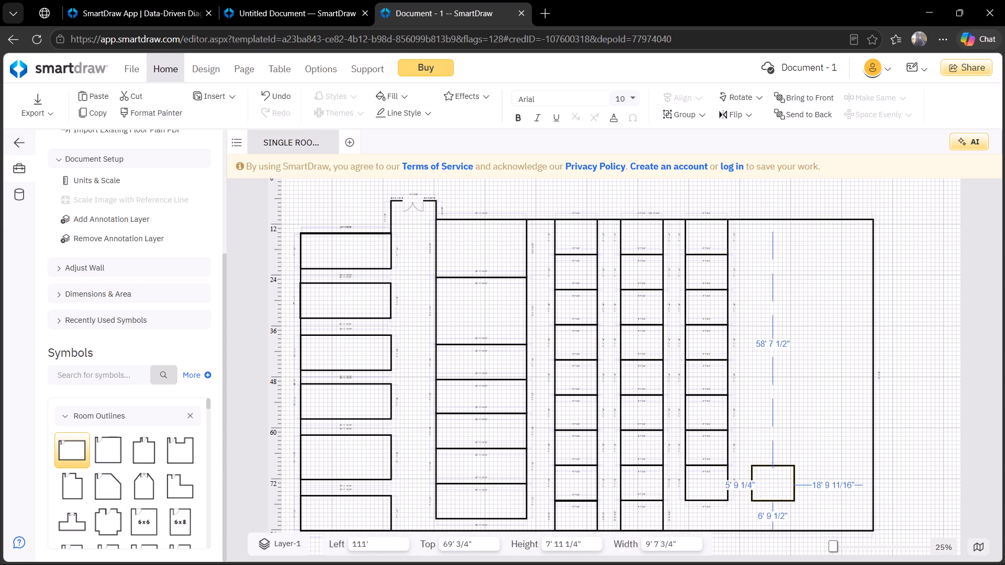
{"action": "left_click_drag", "start_coordinate": [788, 489], "coordinate": [770, 489]}
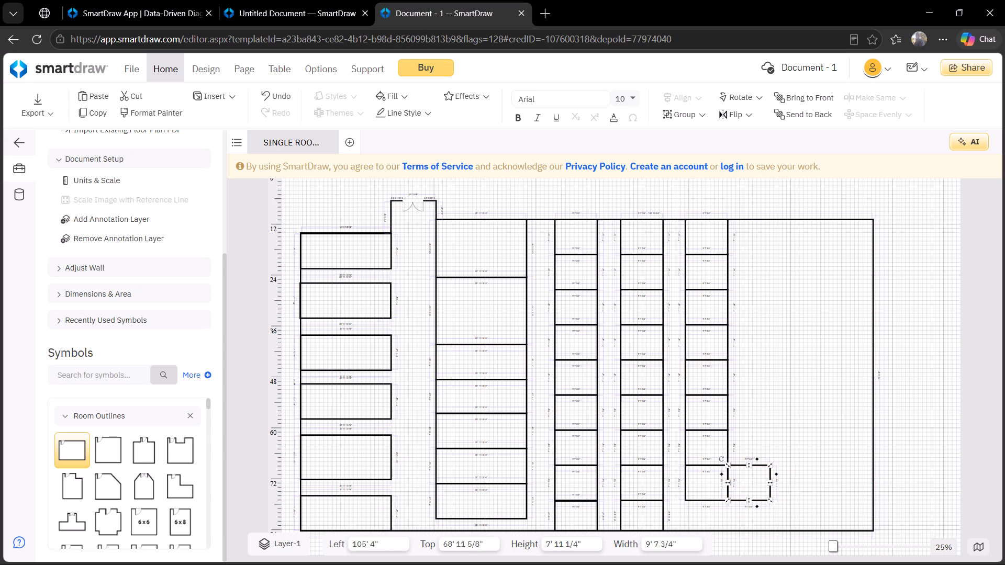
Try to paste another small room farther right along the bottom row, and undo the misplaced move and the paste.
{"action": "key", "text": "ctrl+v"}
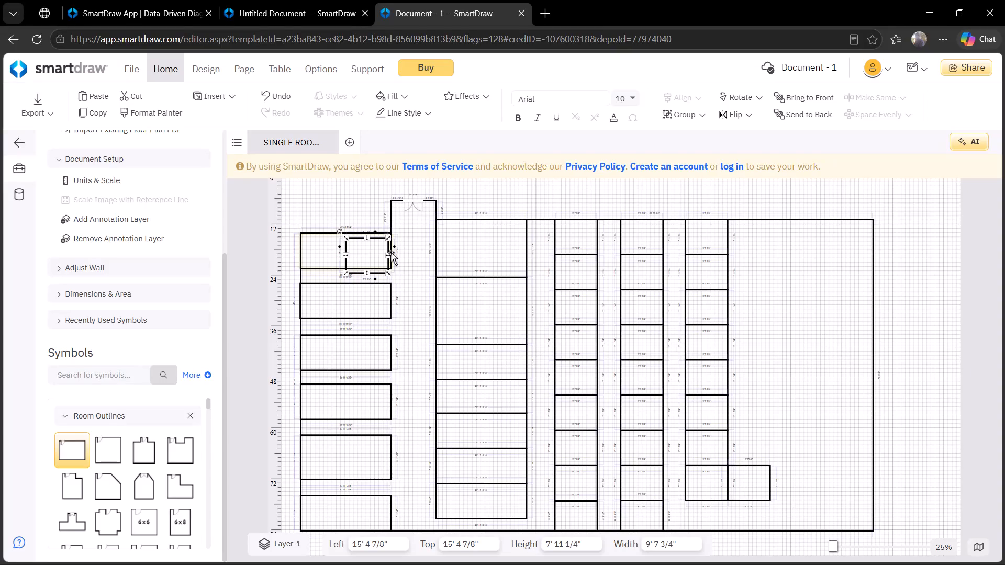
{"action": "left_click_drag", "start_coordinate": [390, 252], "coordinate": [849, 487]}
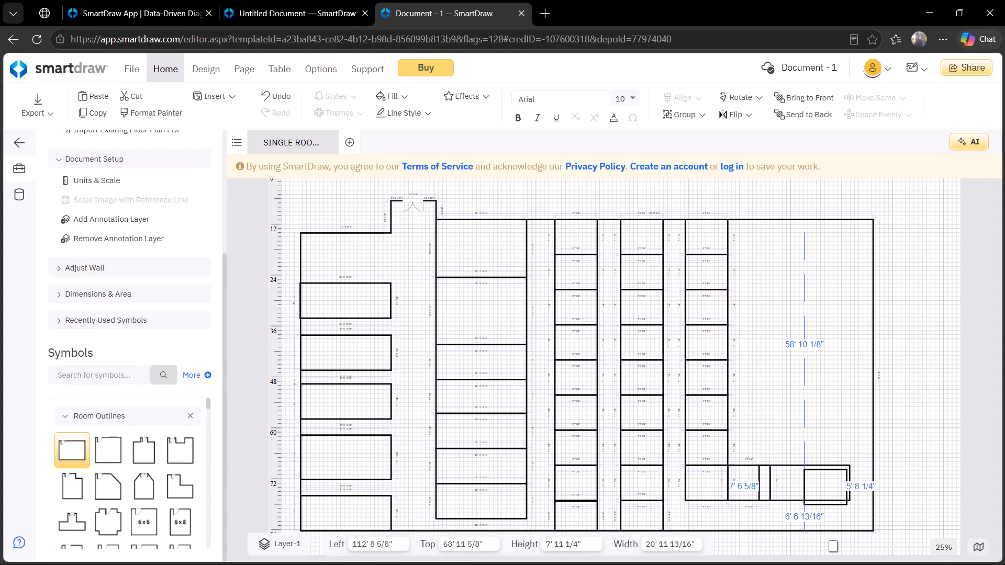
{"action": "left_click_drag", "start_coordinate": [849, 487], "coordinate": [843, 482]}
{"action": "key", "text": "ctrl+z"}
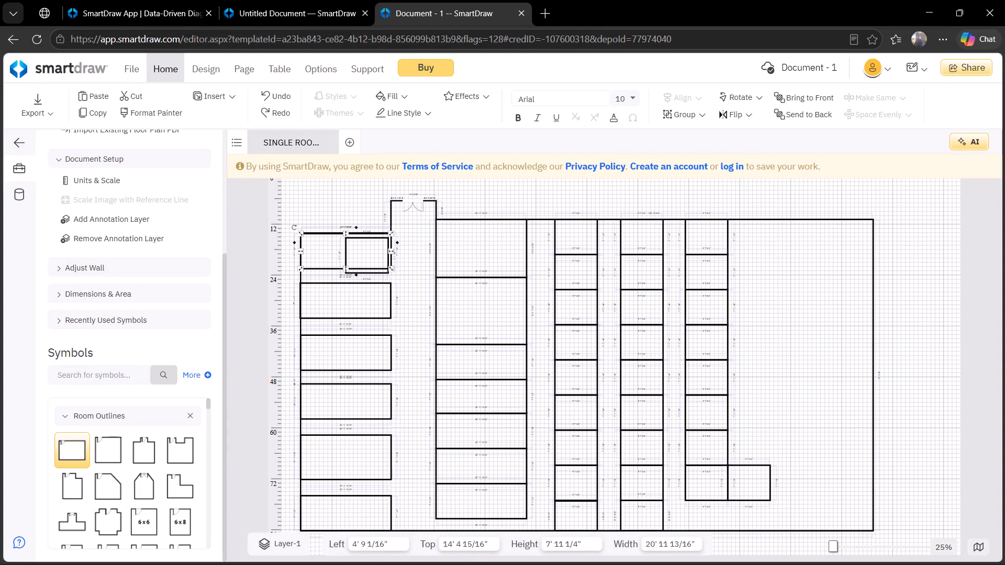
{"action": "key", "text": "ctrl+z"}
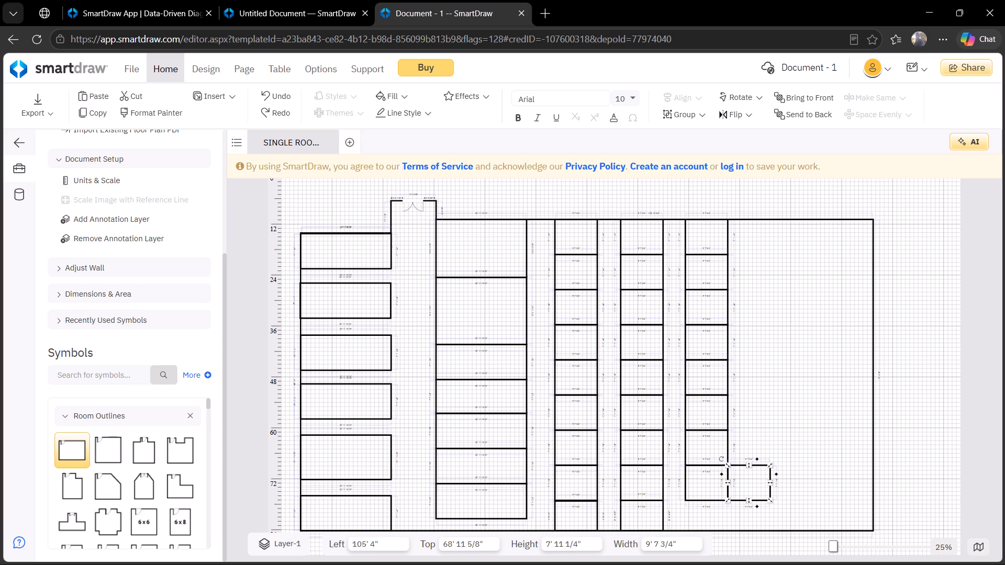
Copy the small room right of the third column and paste it directly to its right, sharing the side wall.
{"action": "left_click", "coordinate": [762, 464]}
{"action": "key", "text": "ctrl+c"}
{"action": "key", "text": "ctrl+v"}
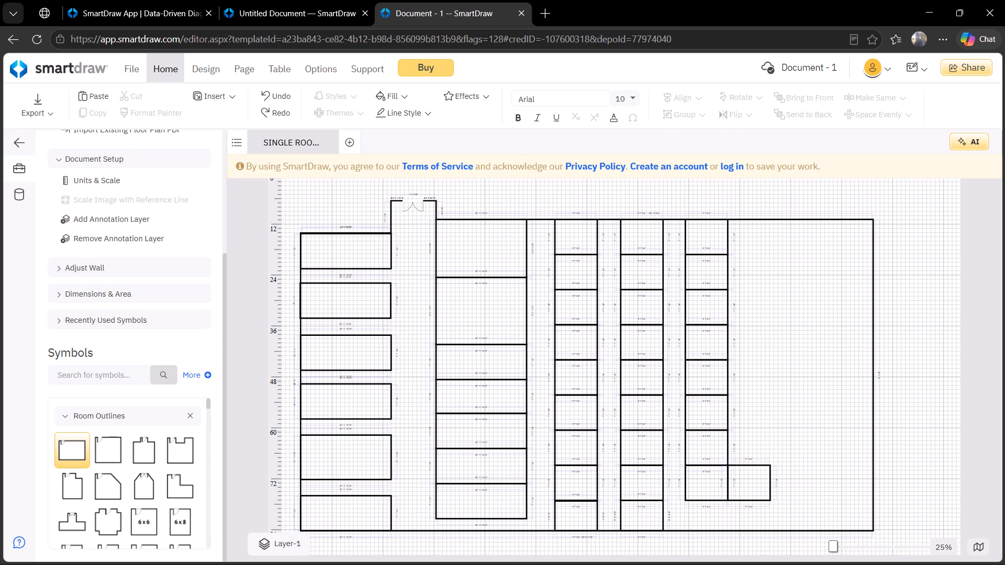
{"action": "left_click_drag", "start_coordinate": [397, 275], "coordinate": [821, 489]}
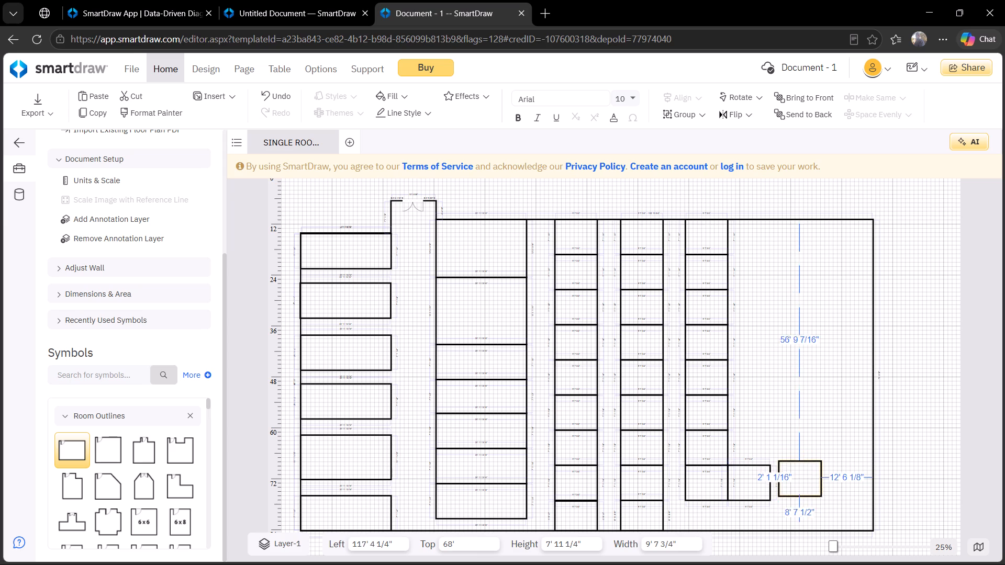
{"action": "left_click_drag", "start_coordinate": [821, 489], "coordinate": [813, 490]}
Paste a small room directly above the rightmost room of the bottom row, sharing its top wall, to start a fourth column upward.
{"action": "key", "text": "ctrl+v"}
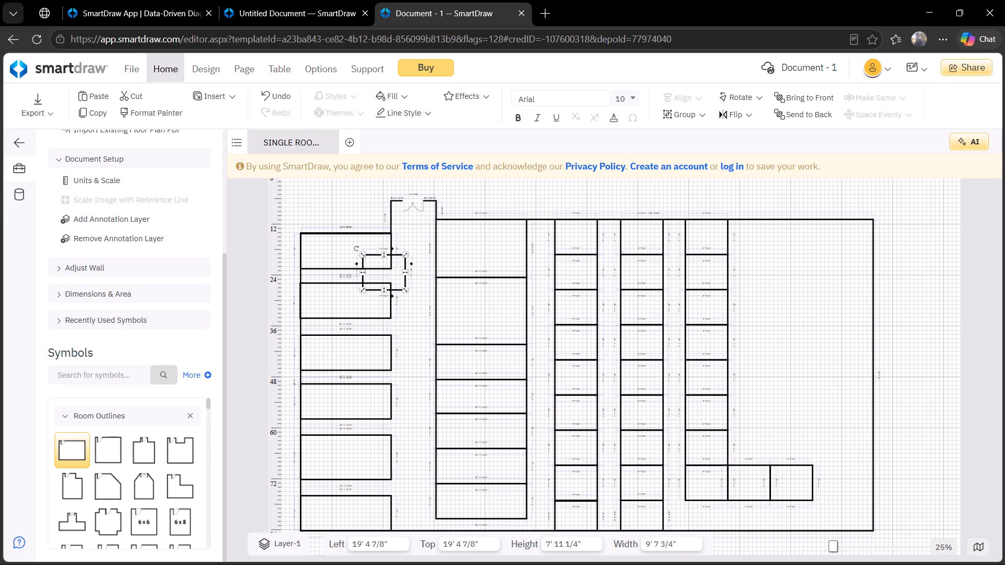
{"action": "left_click_drag", "start_coordinate": [406, 279], "coordinate": [806, 433]}
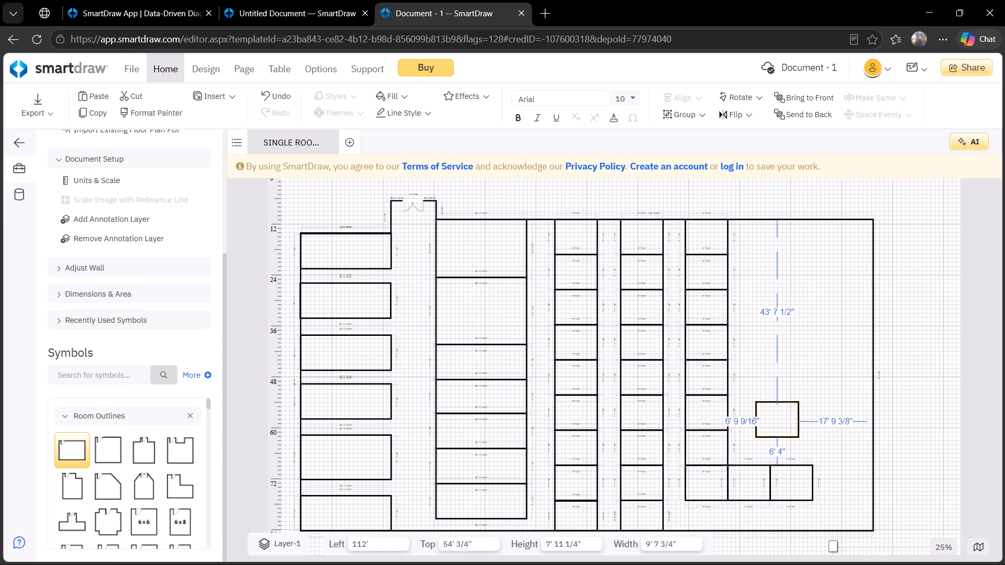
{"action": "left_click_drag", "start_coordinate": [806, 433], "coordinate": [812, 451]}
Paste a third small room from the bottom in the fourth small-room column, directly above the second.
{"action": "left_click", "coordinate": [806, 376]}
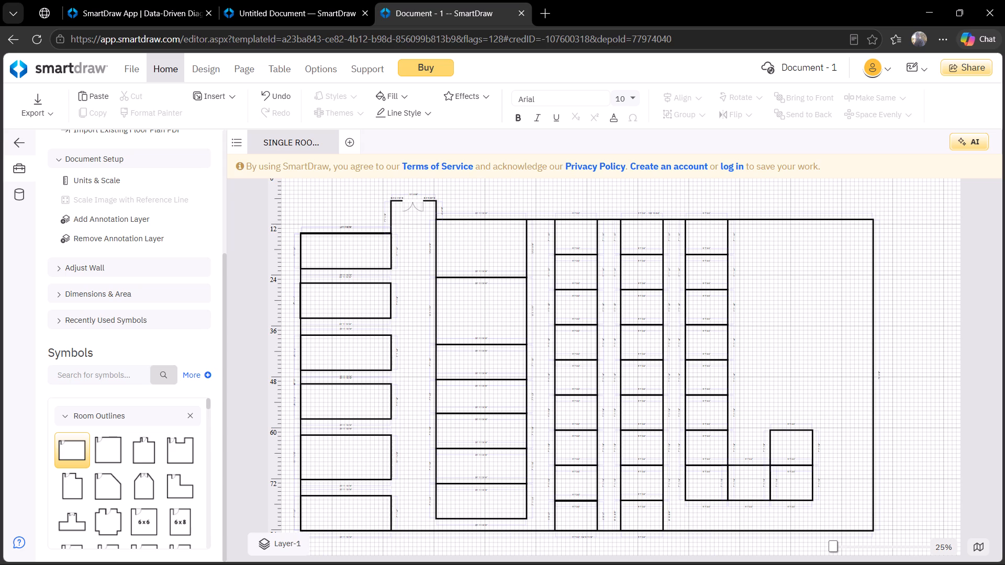
{"action": "key", "text": "ctrl+v"}
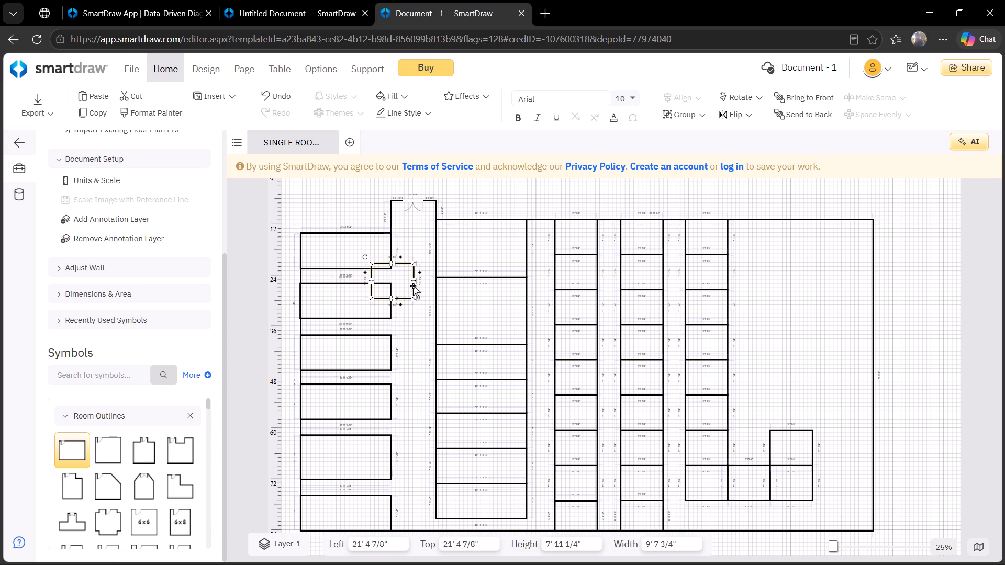
{"action": "left_click_drag", "start_coordinate": [413, 286], "coordinate": [812, 418]}
Paste a fourth small room from the bottom in the fourth small-room column, directly above the third.
{"action": "left_click", "coordinate": [801, 365]}
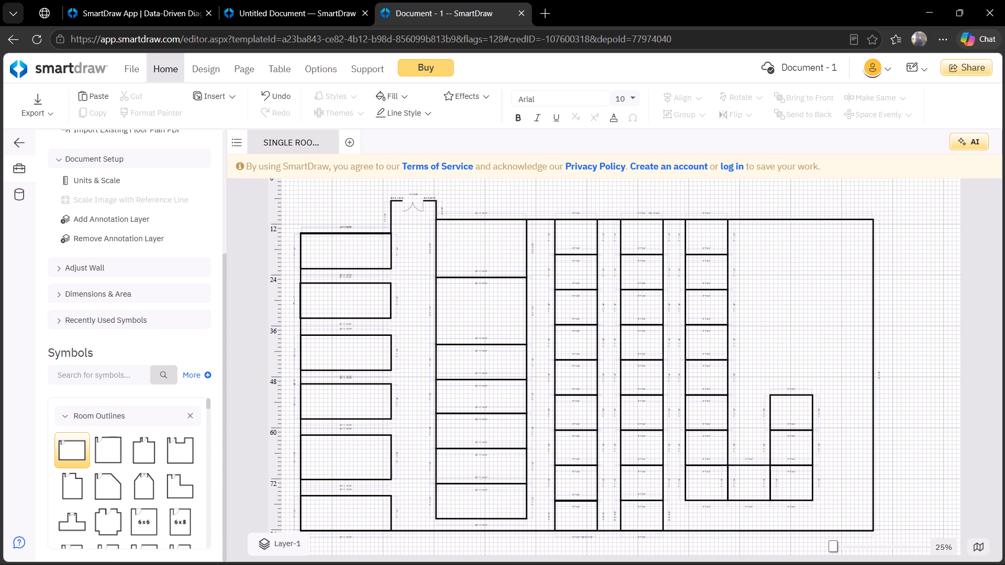
{"action": "key", "text": "ctrl+v"}
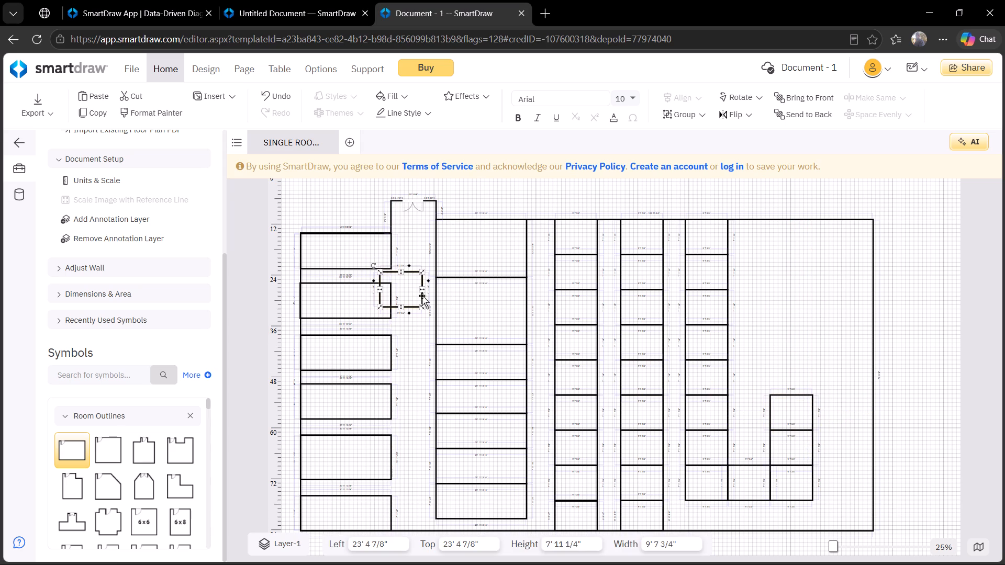
{"action": "left_click_drag", "start_coordinate": [421, 296], "coordinate": [801, 382]}
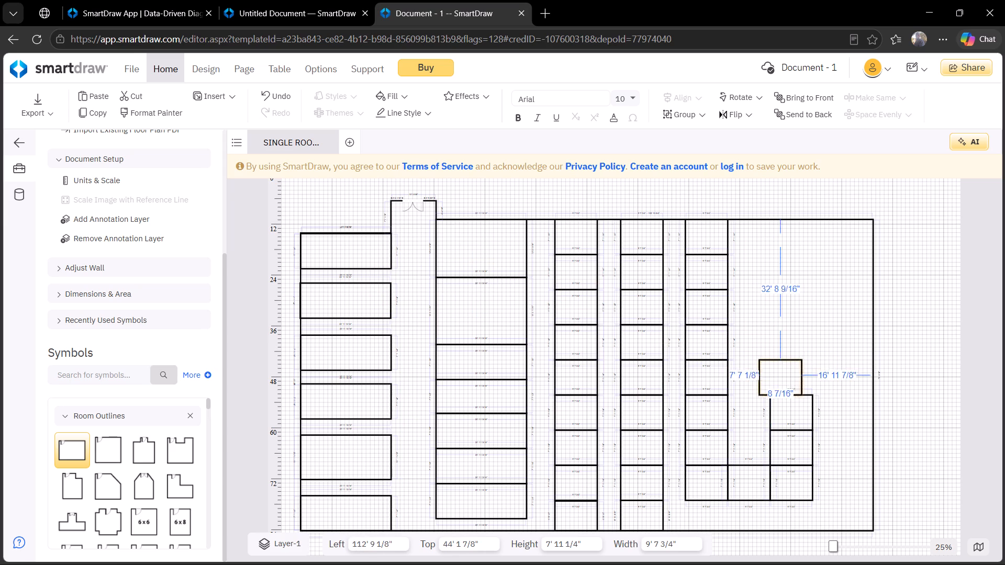
{"action": "left_click_drag", "start_coordinate": [801, 382], "coordinate": [809, 384]}
Paste a fifth small room from the bottom in the fourth small-room column, directly above the fourth.
{"action": "left_click", "coordinate": [796, 276]}
{"action": "key", "text": "ctrl+v"}
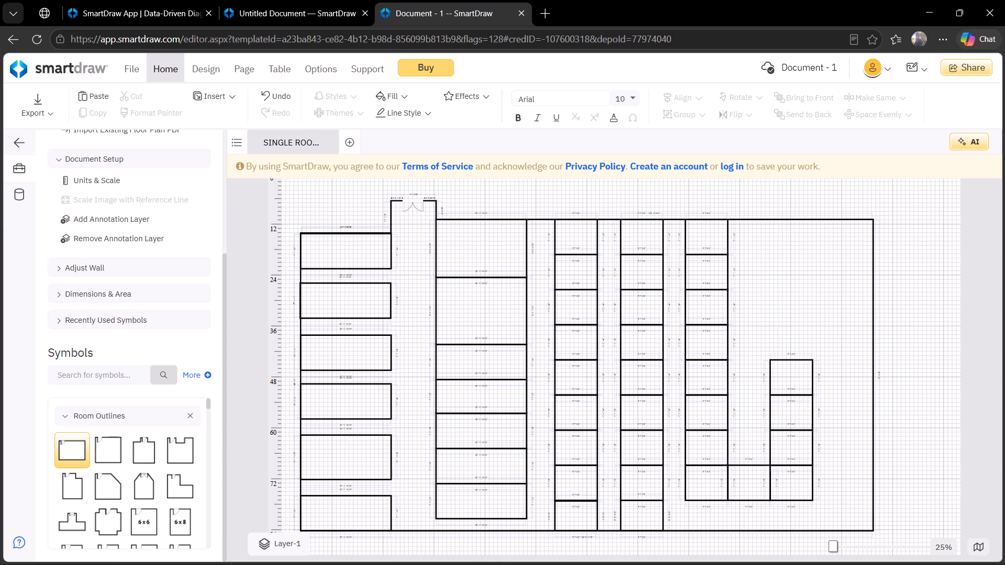
{"action": "left_click_drag", "start_coordinate": [430, 308], "coordinate": [808, 354]}
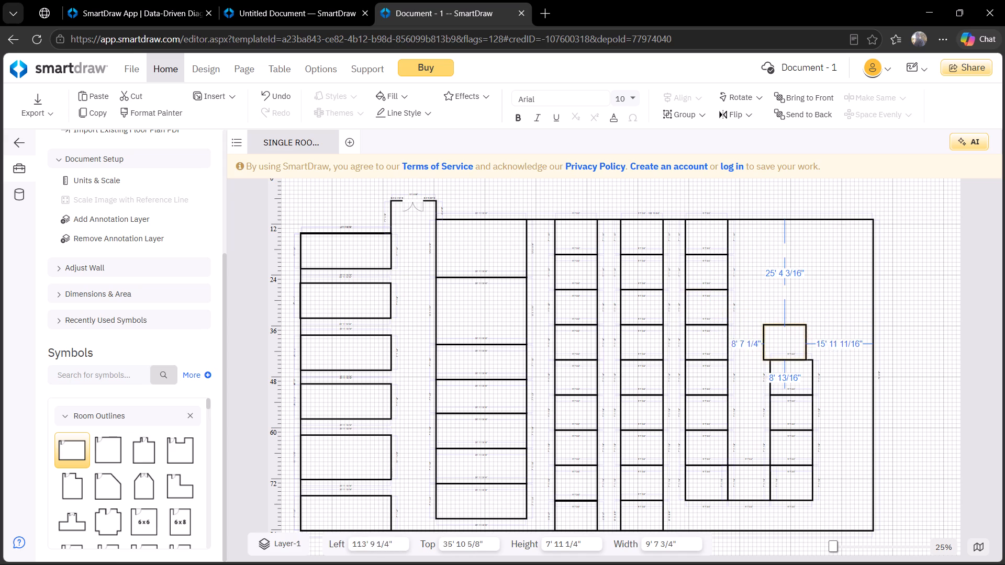
{"action": "left_click_drag", "start_coordinate": [808, 354], "coordinate": [809, 354]}
Paste a sixth small room from the bottom in the fourth small-room column, directly above the fifth.
{"action": "left_click", "coordinate": [759, 289]}
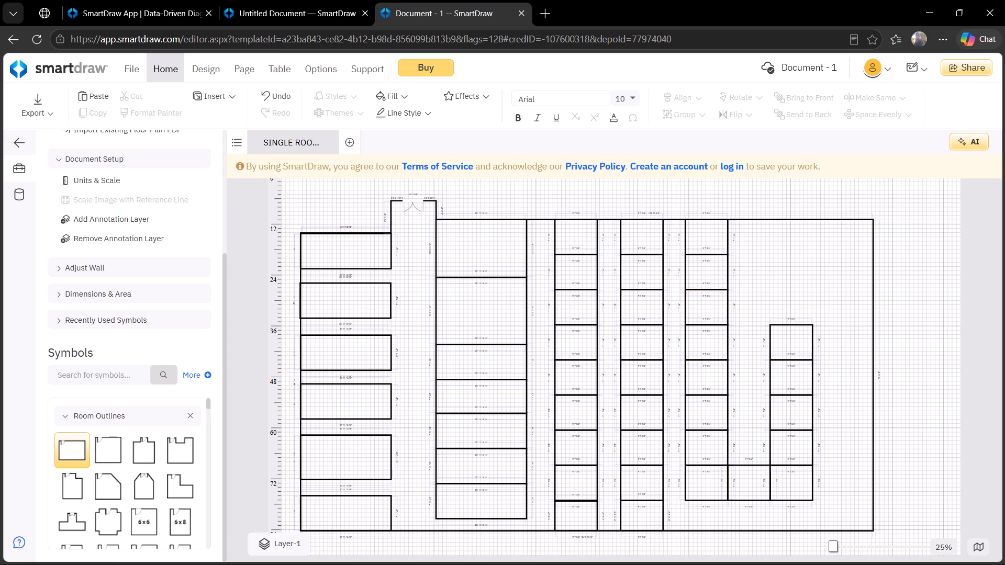
{"action": "key", "text": "ctrl+v"}
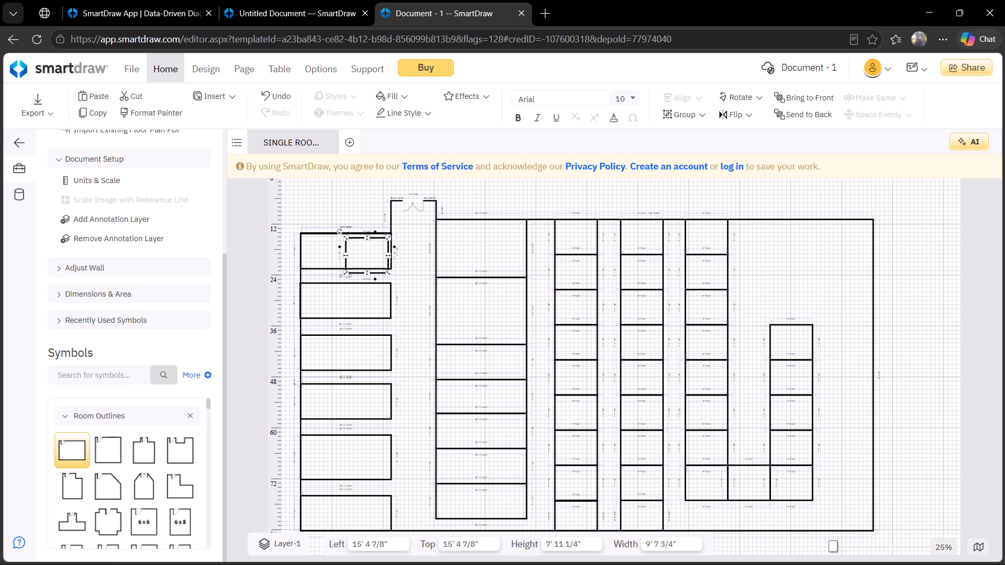
{"action": "left_click_drag", "start_coordinate": [389, 262], "coordinate": [817, 318]}
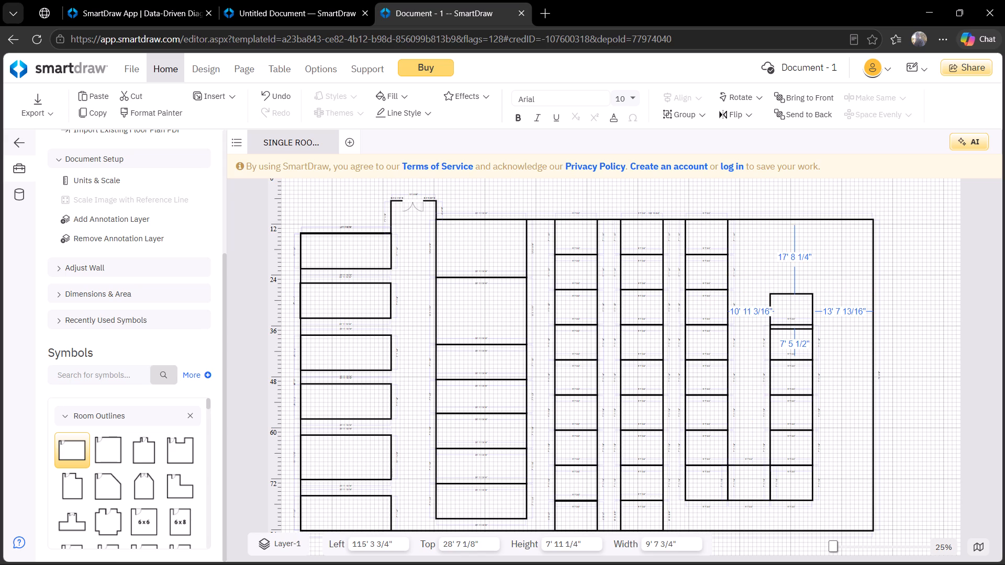
{"action": "left_click_drag", "start_coordinate": [817, 318], "coordinate": [814, 314]}
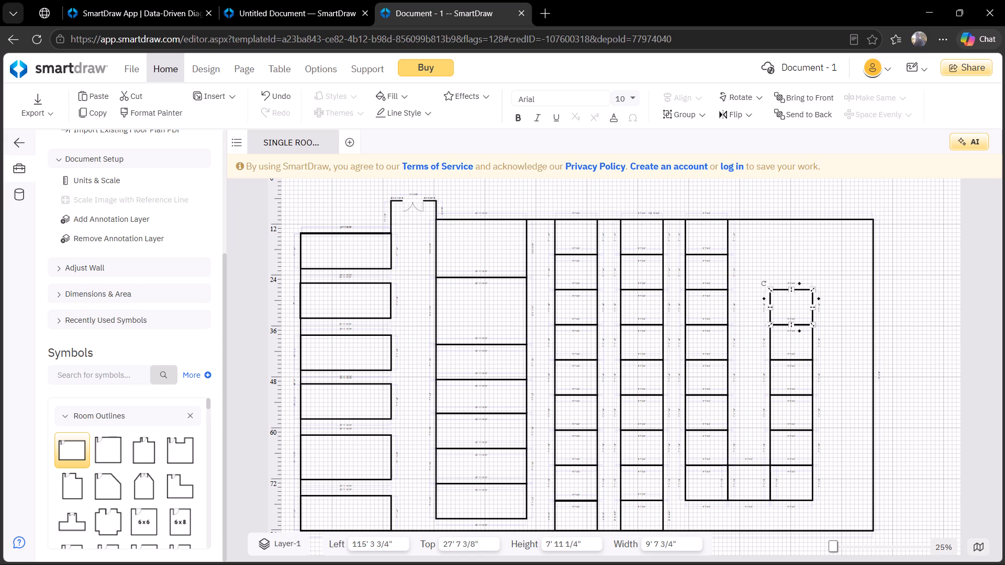
Paste a seventh small room from the bottom in the fourth small-room column, directly above the sixth.
{"action": "left_click", "coordinate": [807, 249]}
{"action": "key", "text": "ctrl+v"}
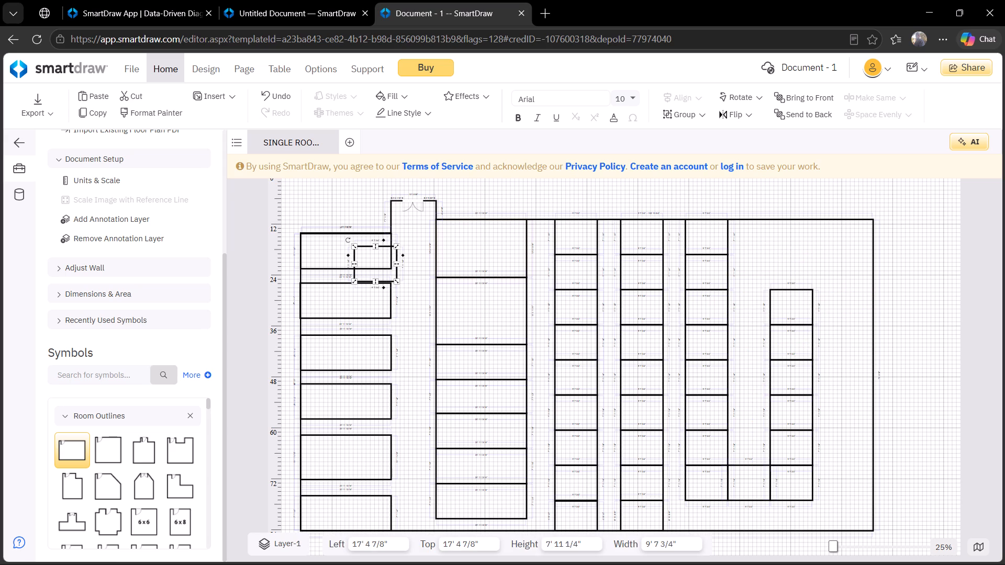
{"action": "left_click_drag", "start_coordinate": [397, 273], "coordinate": [745, 267]}
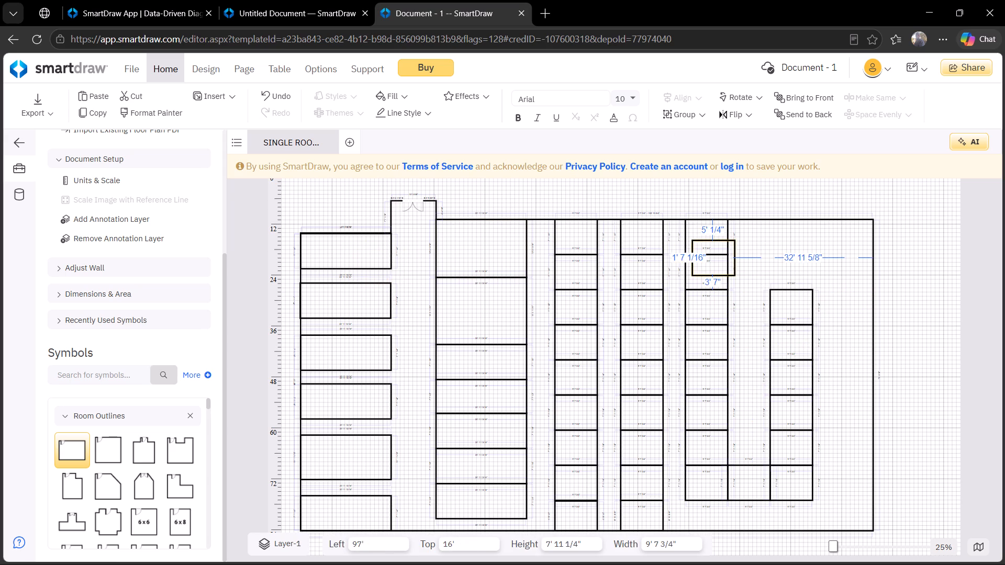
{"action": "left_click_drag", "start_coordinate": [745, 267], "coordinate": [814, 279]}
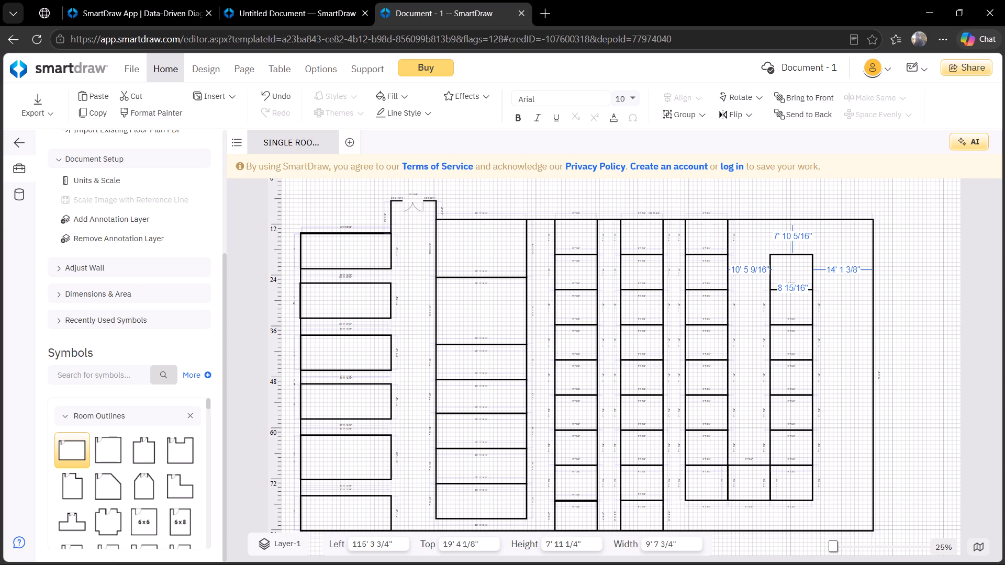
Paste a small room into the upper-right corner of the building outline, against its top and right walls.
{"action": "left_click", "coordinate": [862, 368]}
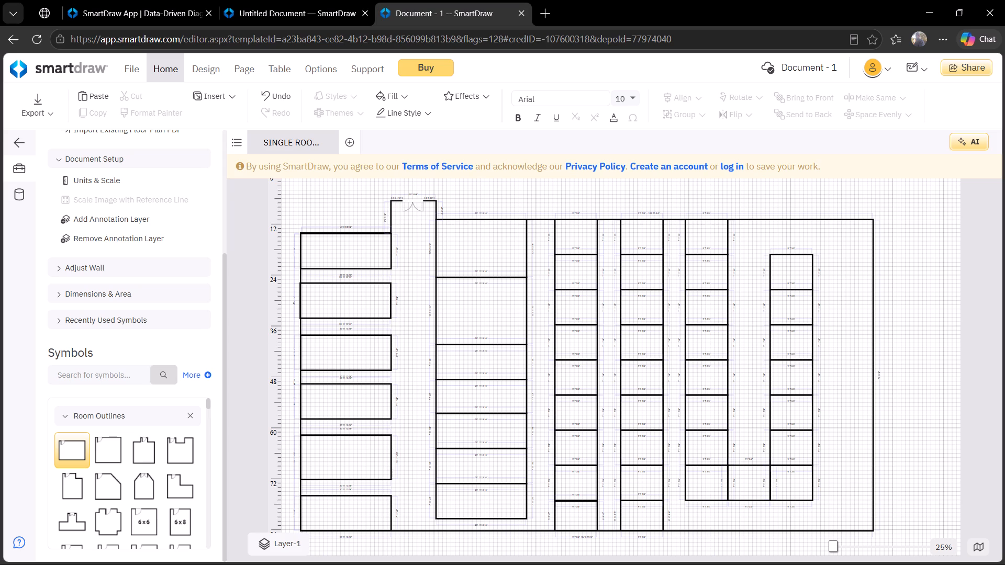
{"action": "key", "text": "ctrl+v"}
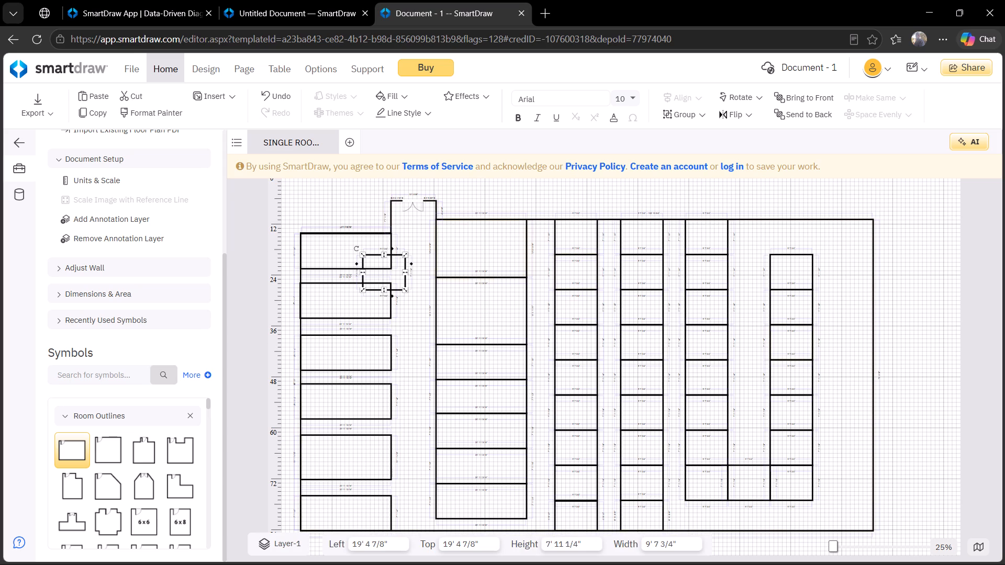
{"action": "left_click_drag", "start_coordinate": [406, 282], "coordinate": [812, 291]}
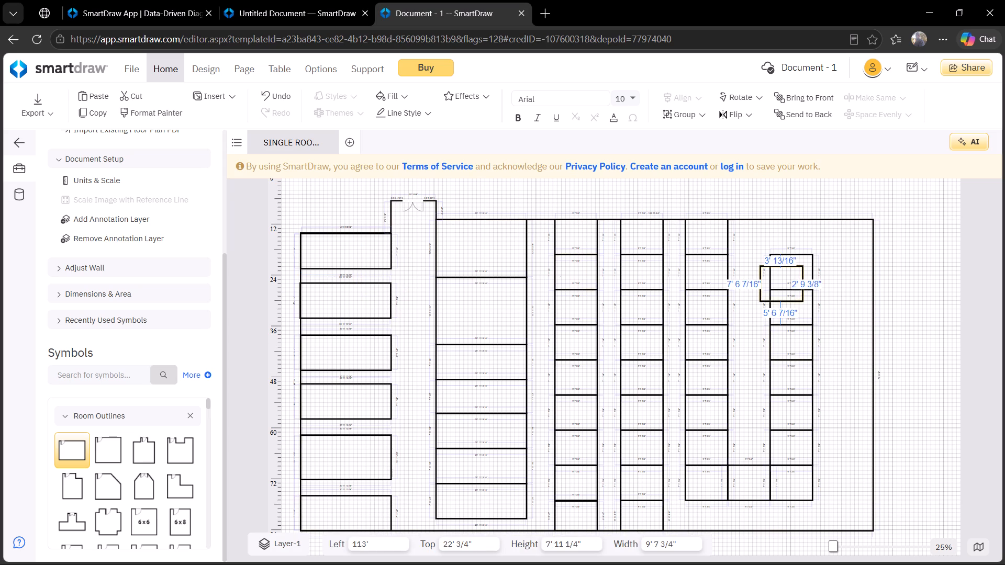
{"action": "left_click_drag", "start_coordinate": [812, 291], "coordinate": [872, 246]}
Paste a small room into the lower-right corner of the building outline, against its bottom and right walls.
{"action": "left_click", "coordinate": [863, 333]}
{"action": "key", "text": "ctrl+v"}
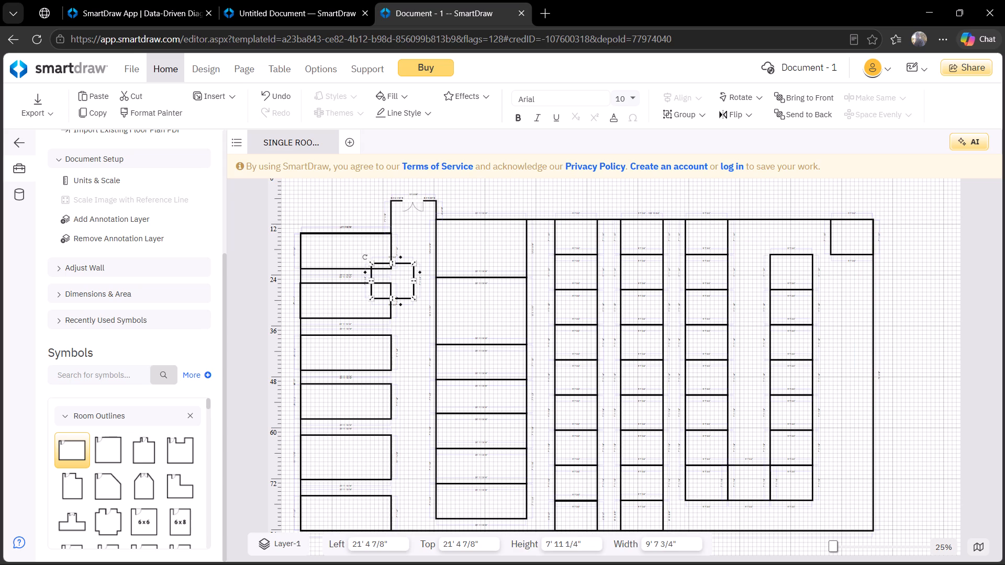
{"action": "left_click", "coordinate": [410, 290]}
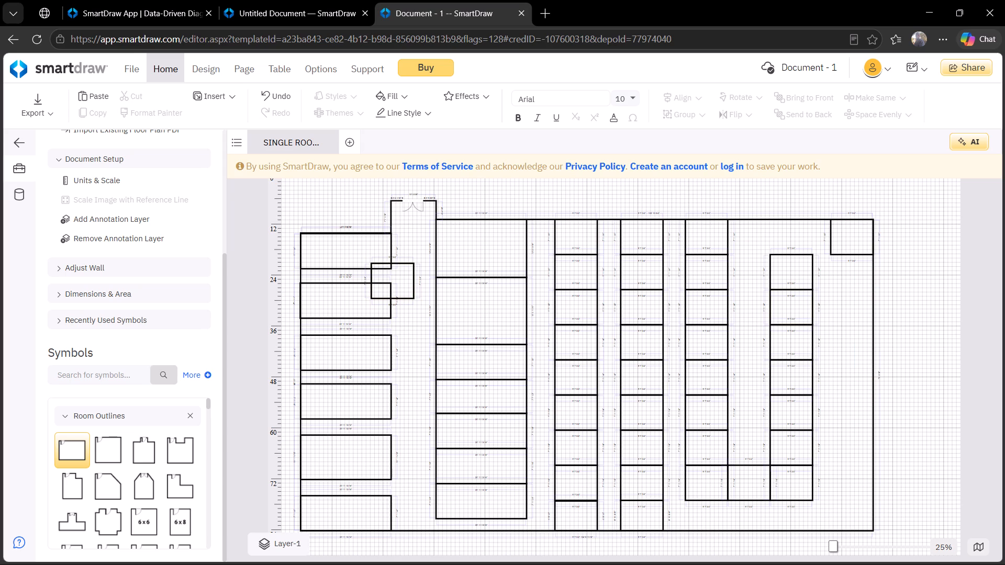
{"action": "left_click_drag", "start_coordinate": [413, 289], "coordinate": [742, 400]}
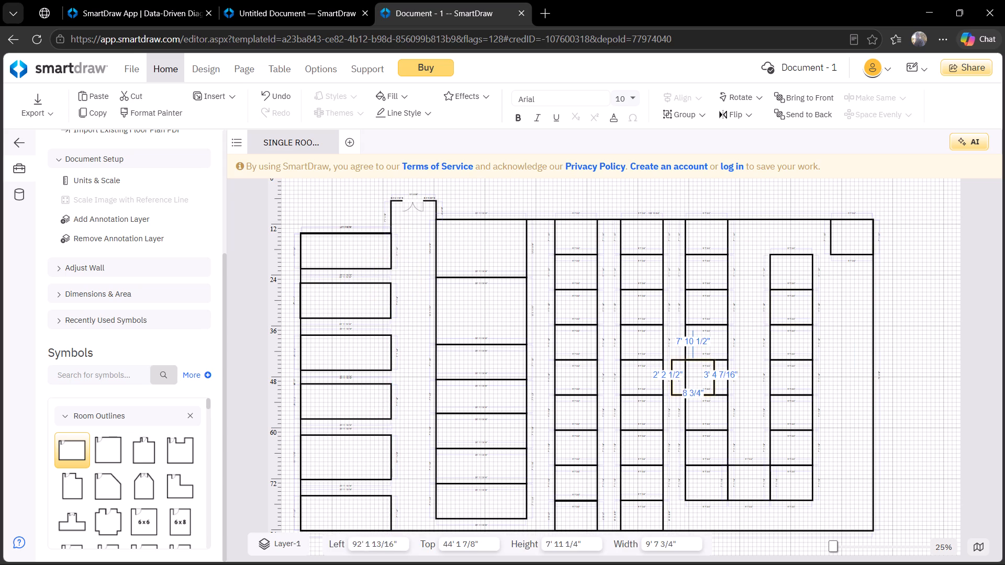
{"action": "left_click_drag", "start_coordinate": [742, 400], "coordinate": [881, 484]}
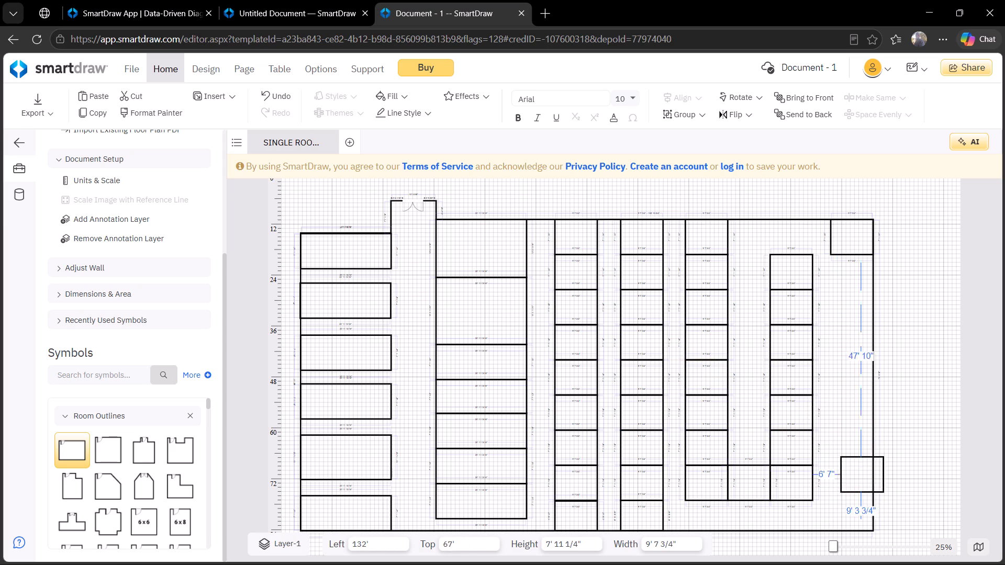
{"action": "left_click_drag", "start_coordinate": [881, 484], "coordinate": [873, 521]}
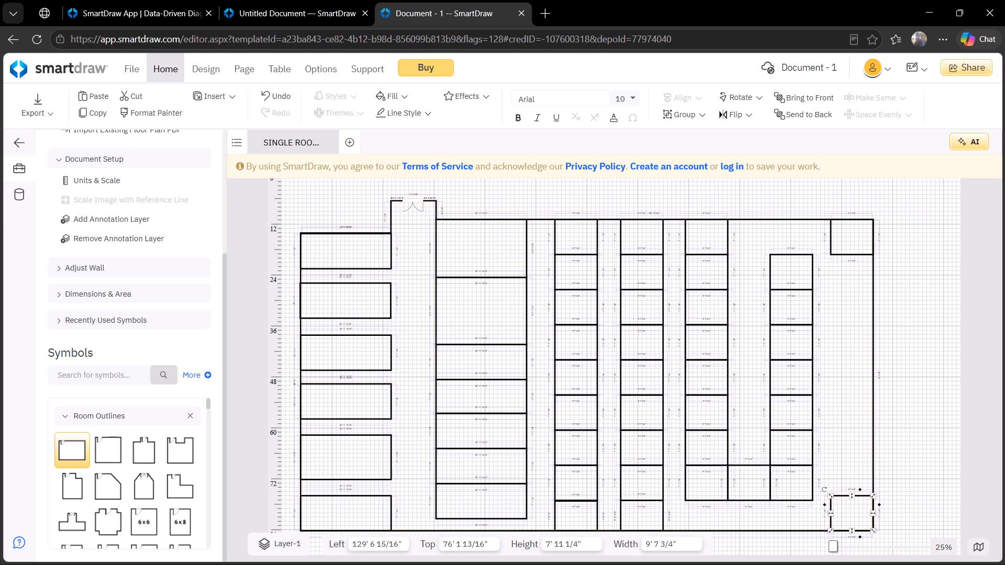
{"action": "left_click", "coordinate": [910, 418]}
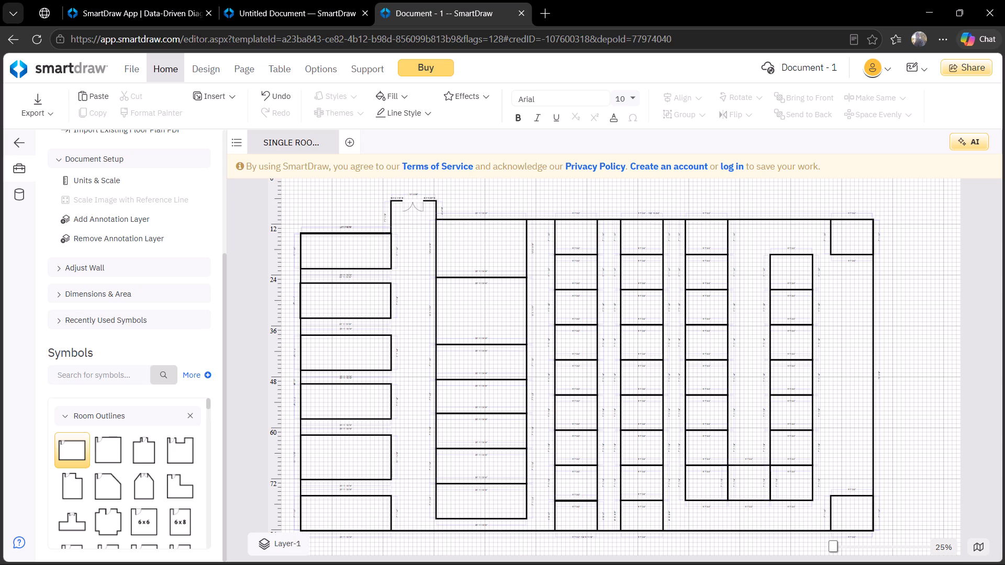
Place a 28" door symbol in the corridor between the first and second columns of large rooms.
{"action": "left_click_drag", "start_coordinate": [210, 403], "coordinate": [208, 410]}
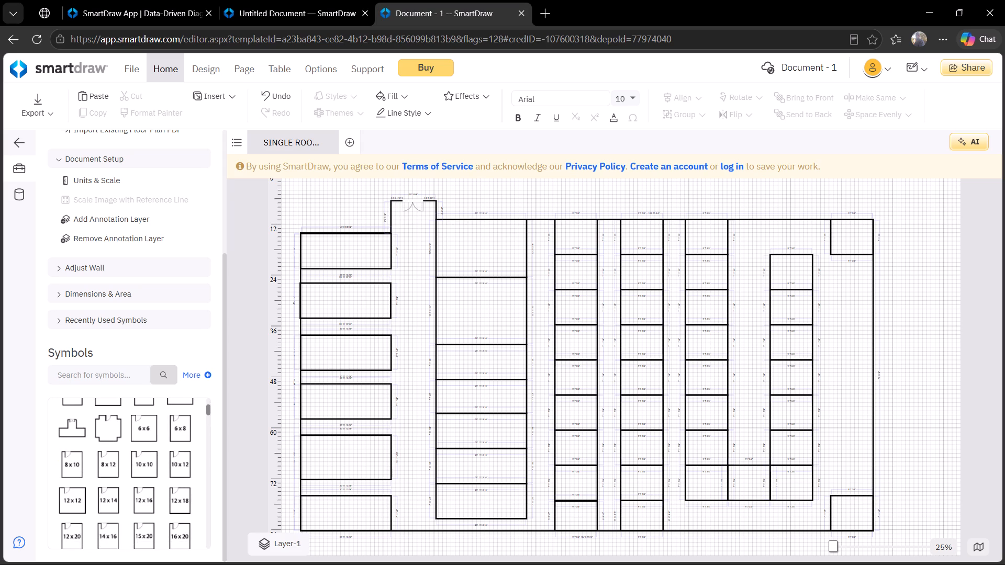
{"action": "left_click_drag", "start_coordinate": [208, 410], "coordinate": [207, 426]}
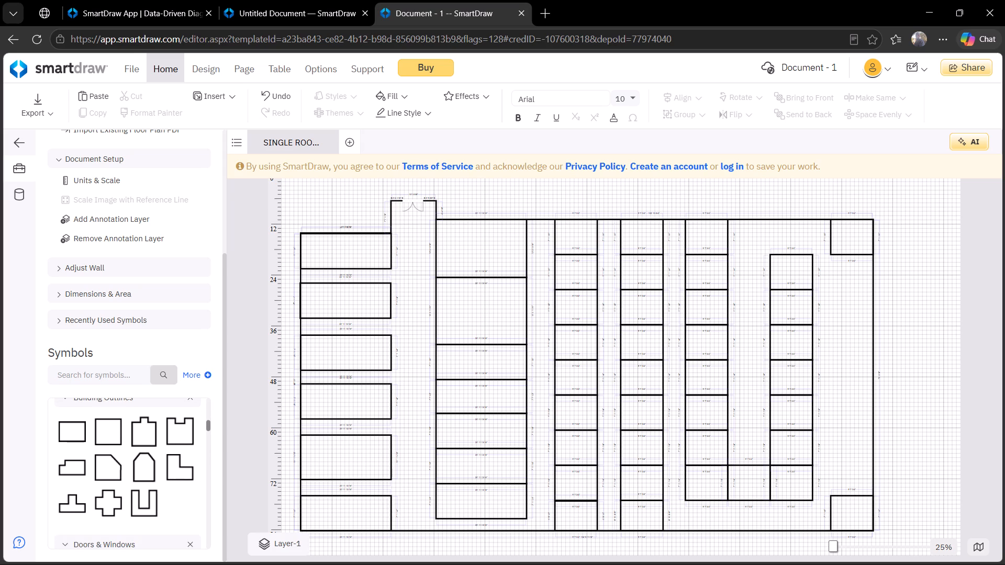
{"action": "left_click_drag", "start_coordinate": [207, 426], "coordinate": [207, 426]}
{"action": "left_click_drag", "start_coordinate": [209, 426], "coordinate": [206, 433]}
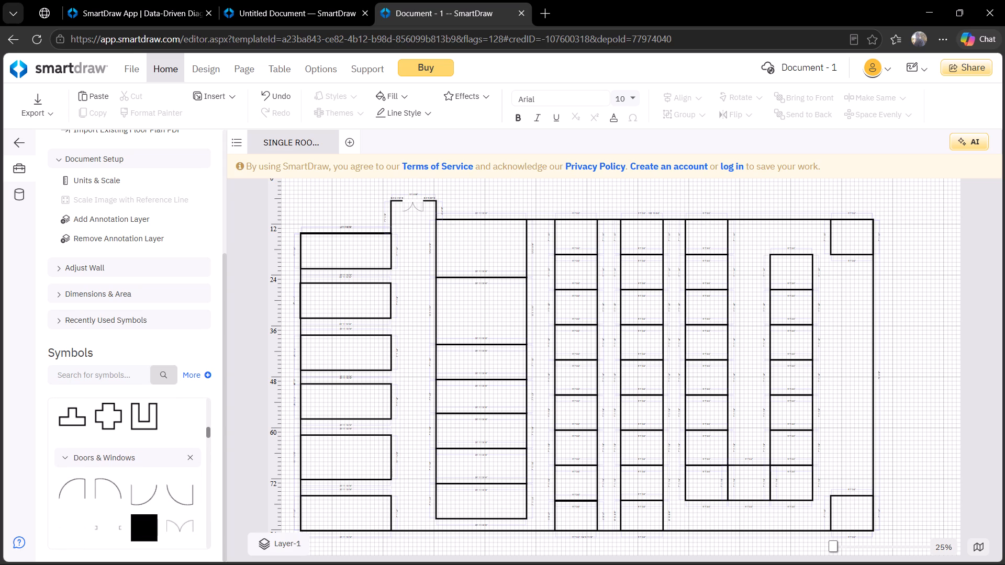
{"action": "left_click", "coordinate": [171, 488]}
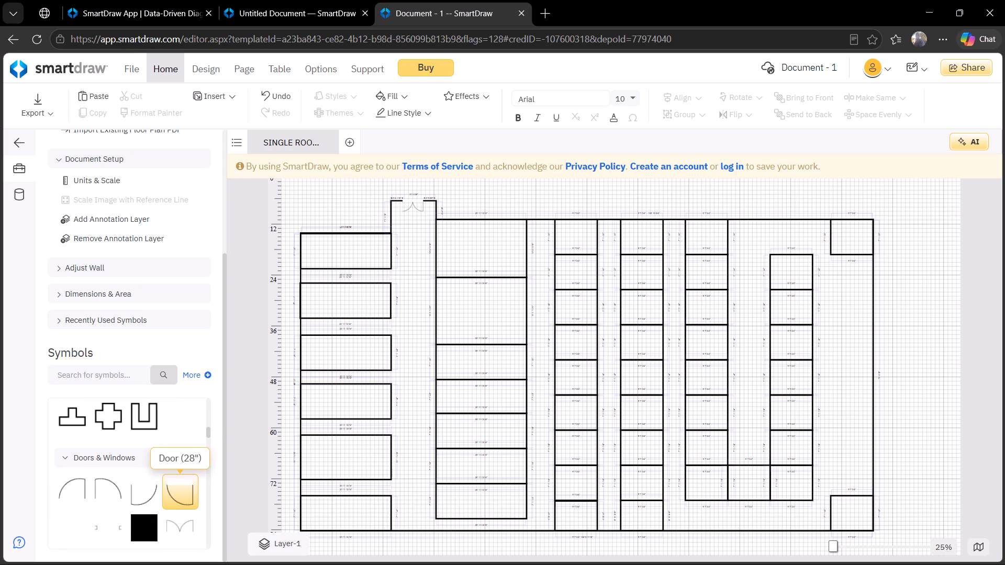
{"action": "left_click_drag", "start_coordinate": [172, 490], "coordinate": [390, 435]}
{"action": "left_click_drag", "start_coordinate": [180, 484], "coordinate": [421, 365]}
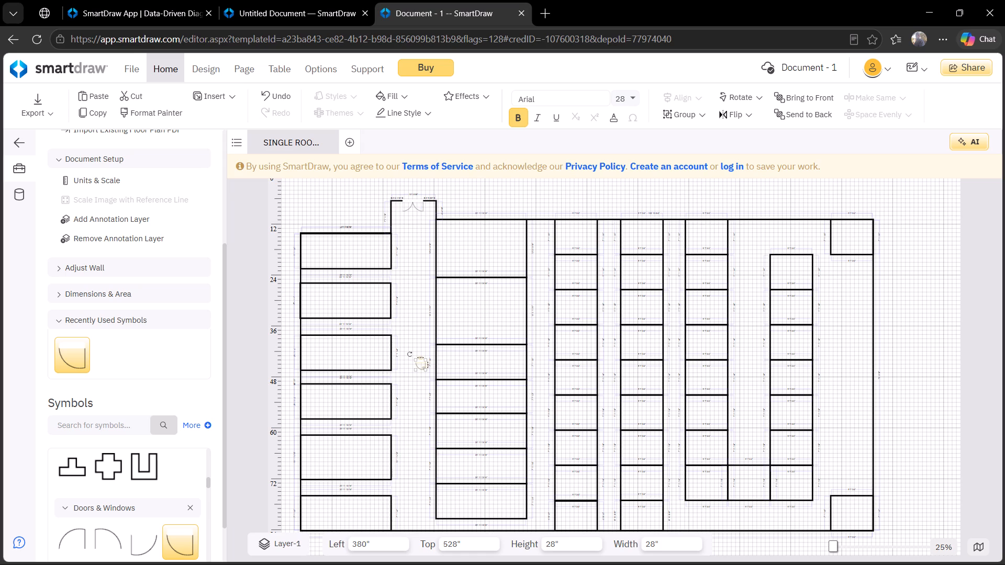
Rotate the door to suit a vertical wall and attach it to the right wall of the first column's third room from the top.
{"action": "left_click_drag", "start_coordinate": [408, 353], "coordinate": [406, 370]}
{"action": "left_click_drag", "start_coordinate": [406, 370], "coordinate": [449, 341]}
{"action": "left_click_drag", "start_coordinate": [449, 341], "coordinate": [446, 341]}
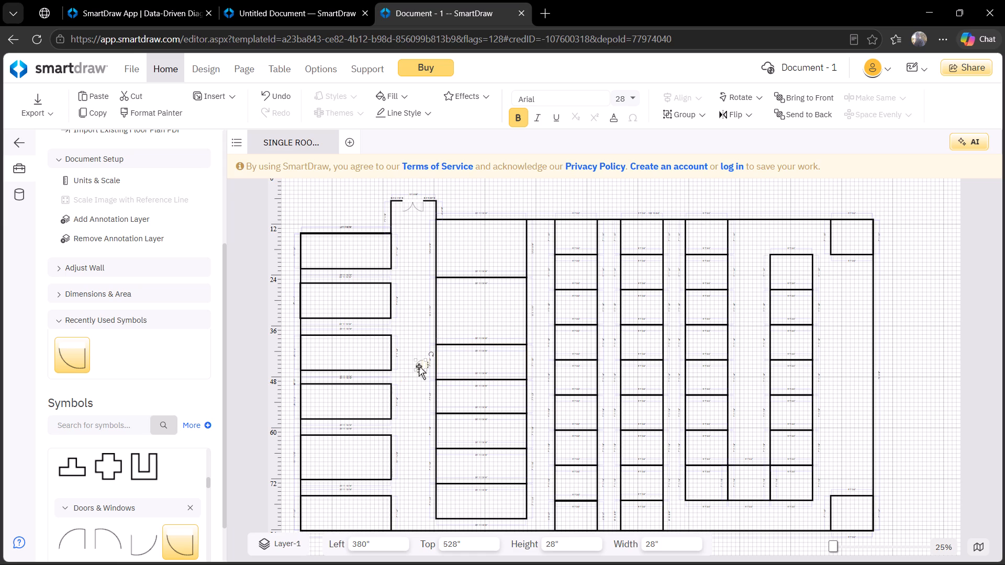
{"action": "left_click", "coordinate": [419, 366]}
{"action": "left_click_drag", "start_coordinate": [419, 366], "coordinate": [384, 356]}
{"action": "left_click", "coordinate": [445, 410]}
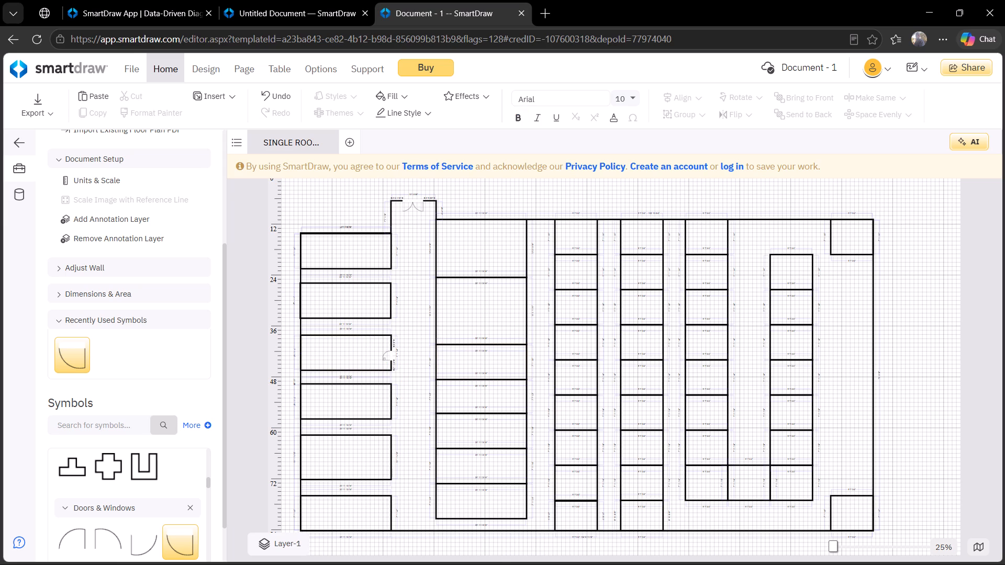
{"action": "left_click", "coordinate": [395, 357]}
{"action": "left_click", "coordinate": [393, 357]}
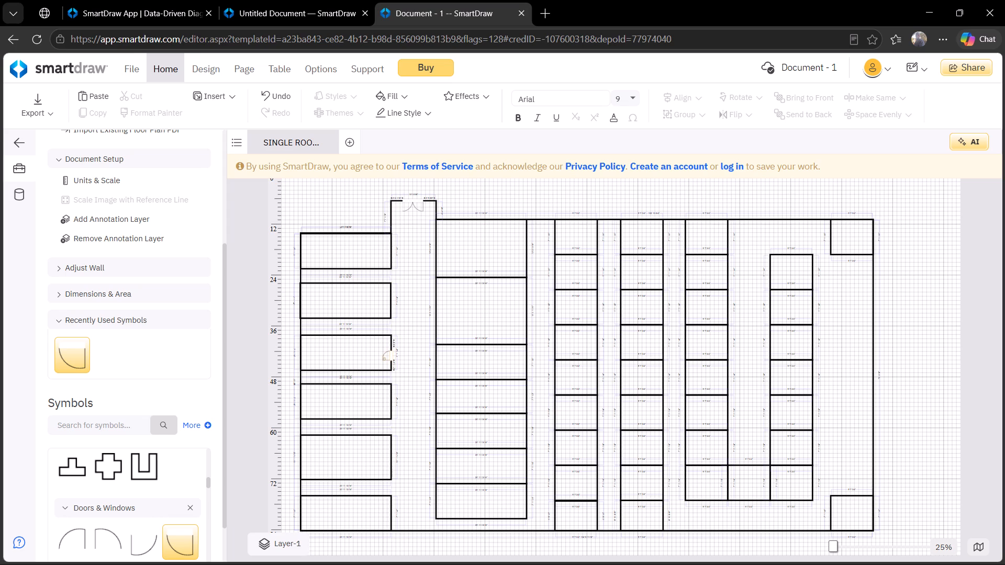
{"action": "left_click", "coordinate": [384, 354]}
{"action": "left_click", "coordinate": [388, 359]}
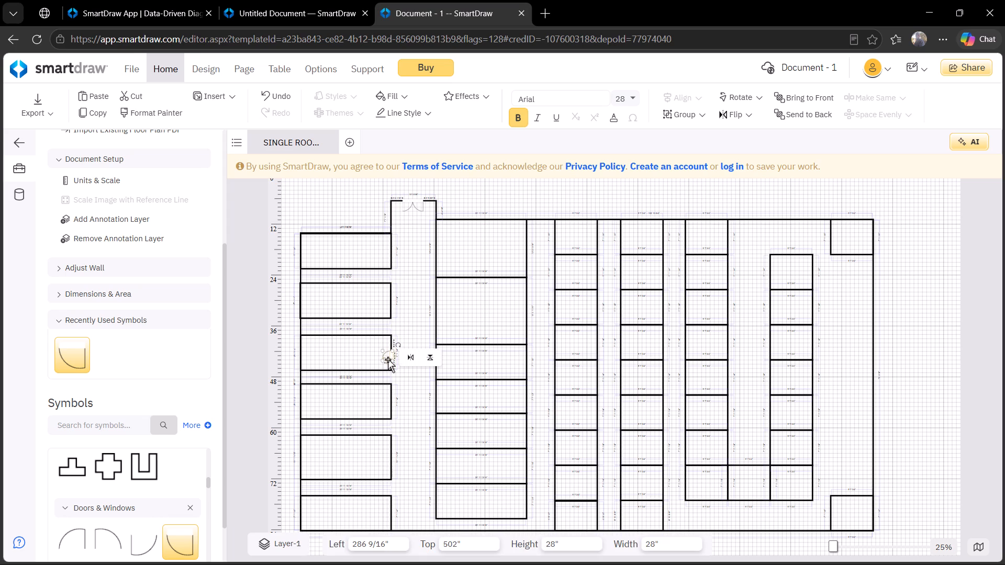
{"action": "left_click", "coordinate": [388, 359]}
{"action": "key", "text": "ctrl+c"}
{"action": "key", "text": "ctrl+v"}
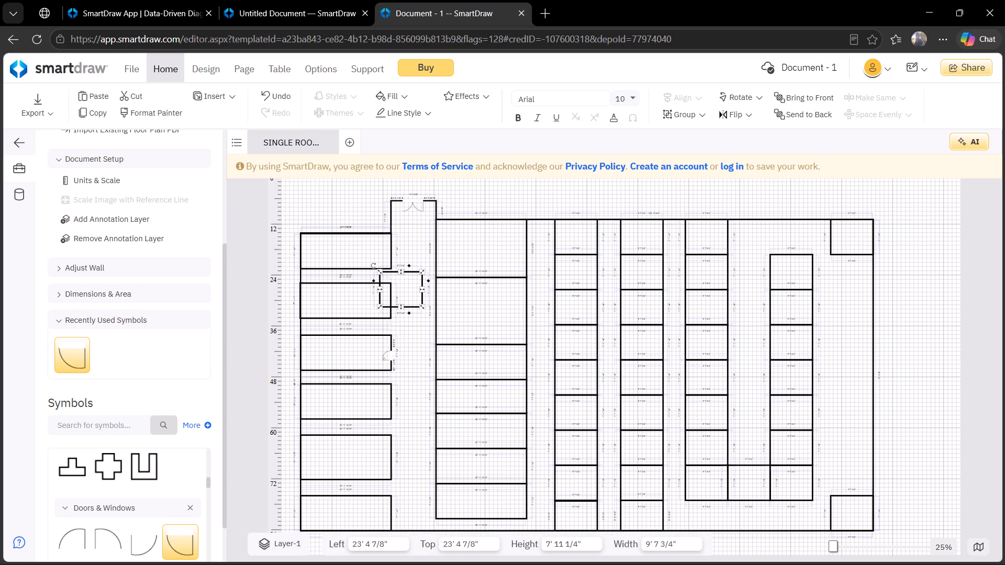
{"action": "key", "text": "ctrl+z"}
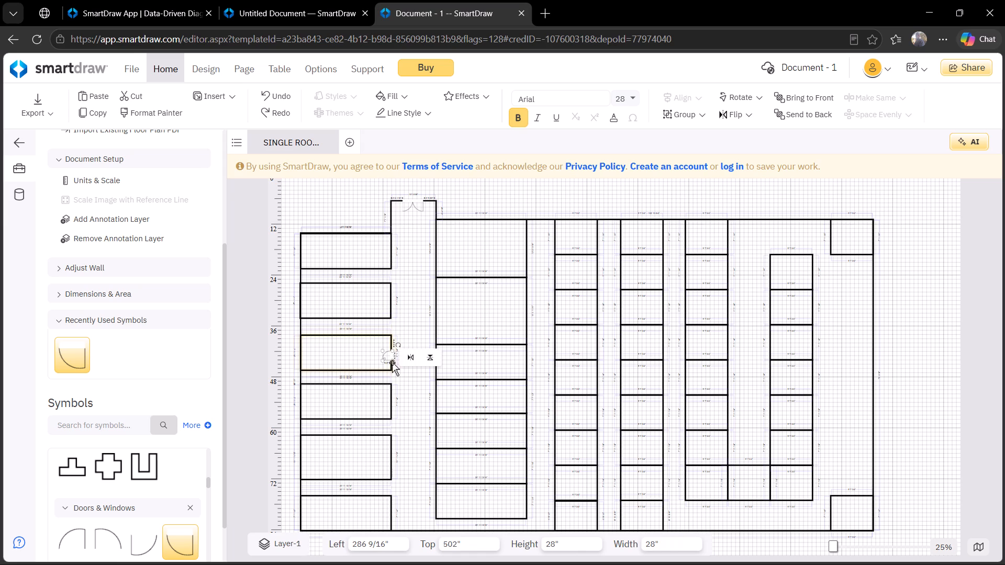
Copy the third room's door onto the right wall of the second room from the top in the first column.
{"action": "left_click", "coordinate": [392, 363]}
{"action": "left_click", "coordinate": [388, 355]}
{"action": "key", "text": "ctrl+c"}
{"action": "key", "text": "ctrl+v"}
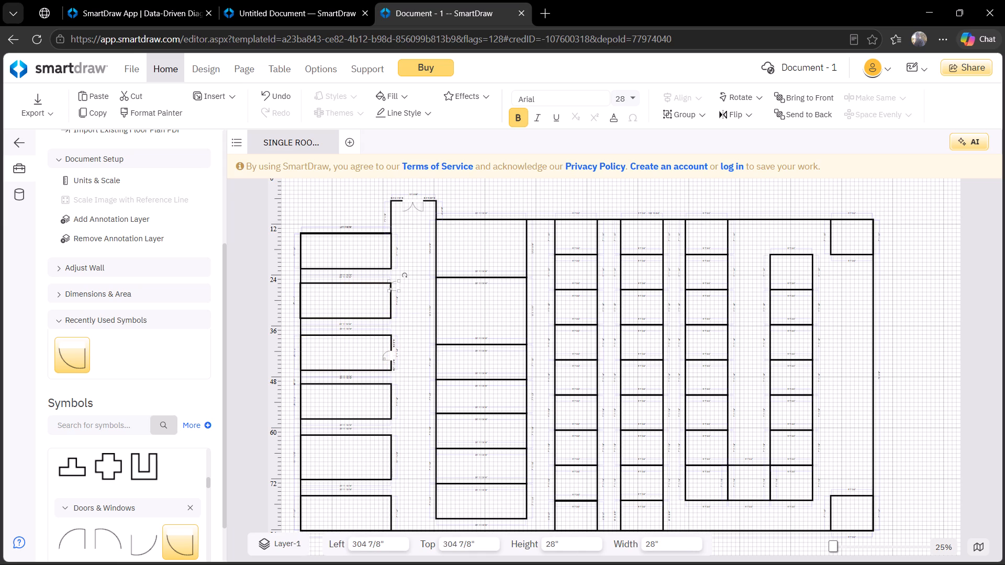
{"action": "left_click_drag", "start_coordinate": [397, 286], "coordinate": [385, 302]}
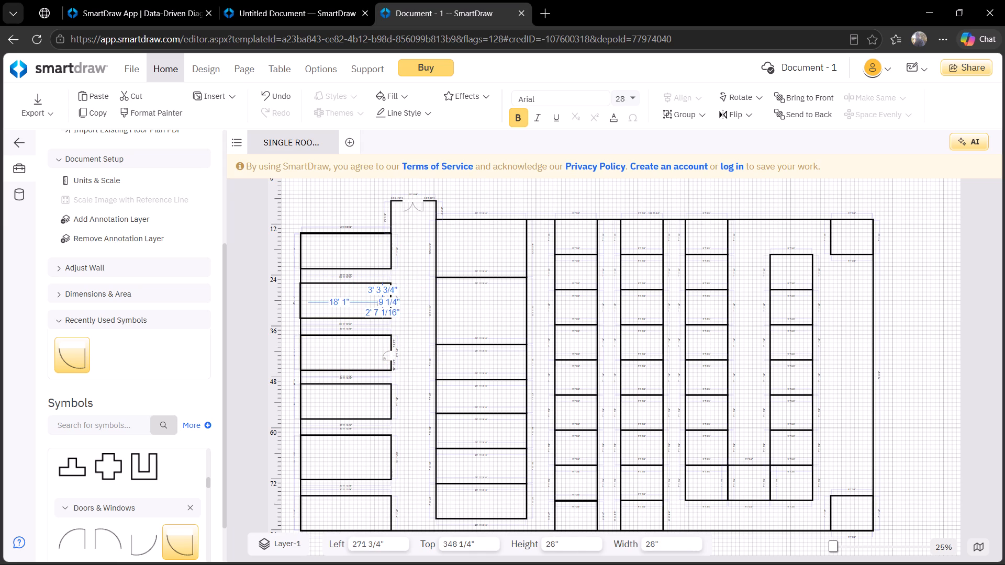
{"action": "left_click_drag", "start_coordinate": [385, 302], "coordinate": [389, 301]}
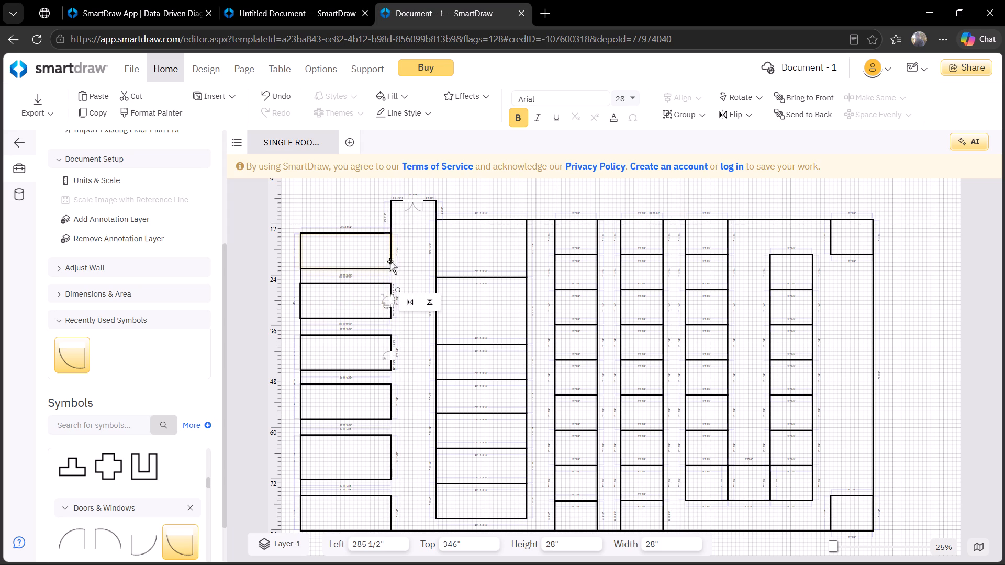
Copy the second room's door onto the right wall of the top room in the first column.
{"action": "key", "text": "ctrl+c"}
{"action": "key", "text": "ctrl+v"}
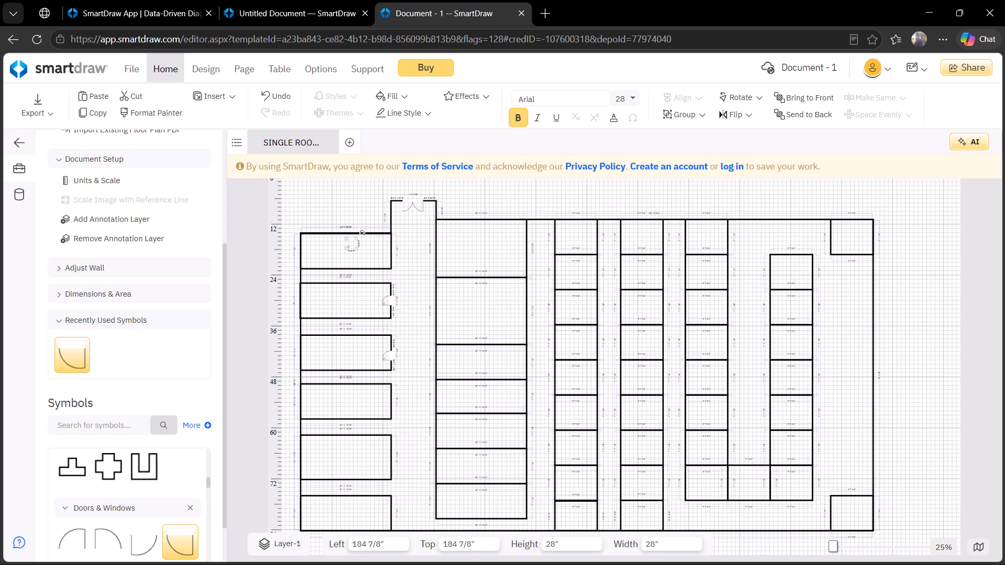
{"action": "left_click", "coordinate": [356, 242]}
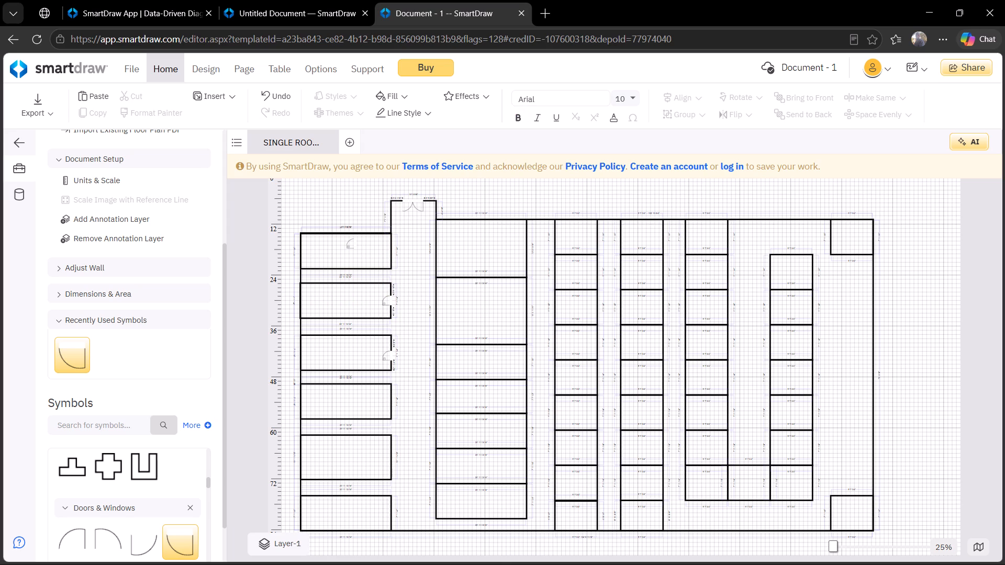
{"action": "left_click", "coordinate": [355, 247]}
{"action": "left_click_drag", "start_coordinate": [356, 247], "coordinate": [362, 246]}
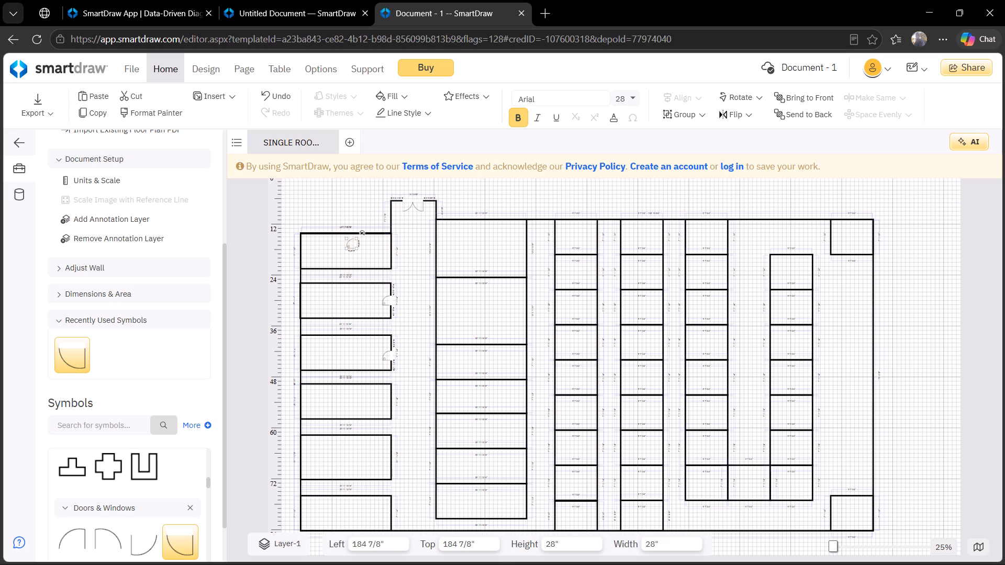
{"action": "left_click_drag", "start_coordinate": [362, 246], "coordinate": [390, 248]}
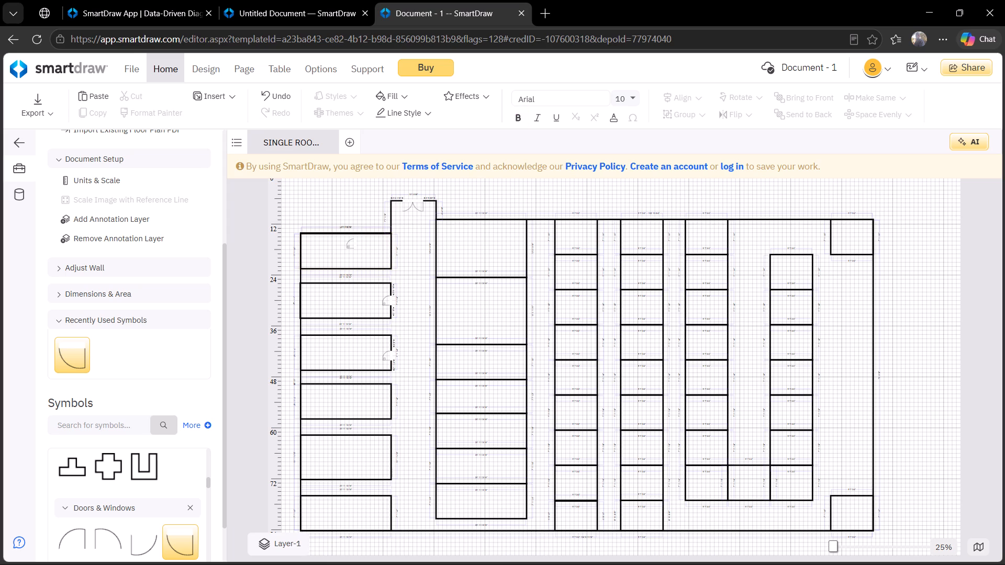
{"action": "left_click", "coordinate": [355, 244]}
{"action": "left_click_drag", "start_coordinate": [355, 244], "coordinate": [388, 246]}
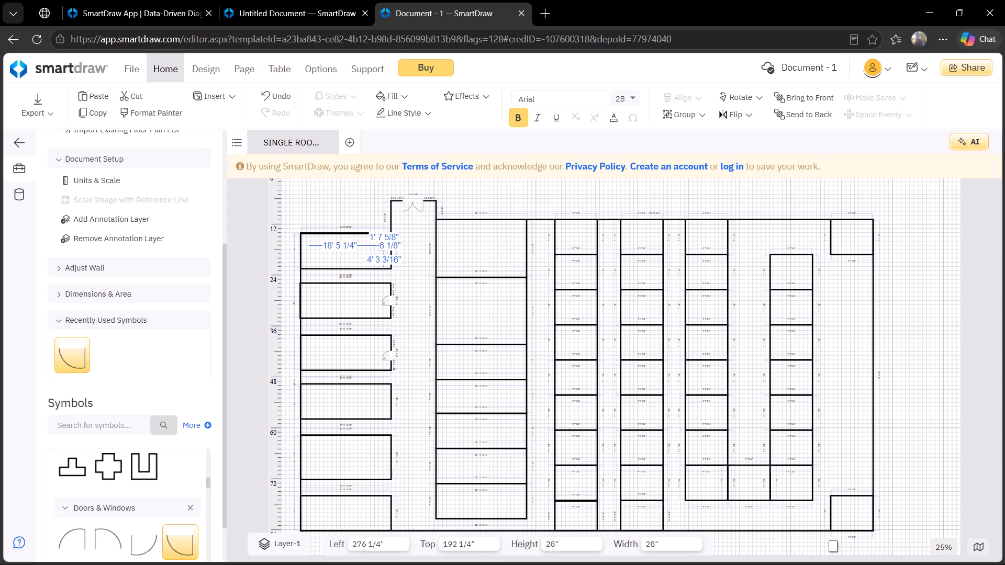
{"action": "left_click_drag", "start_coordinate": [388, 246], "coordinate": [392, 248]}
{"action": "left_click", "coordinate": [414, 332]}
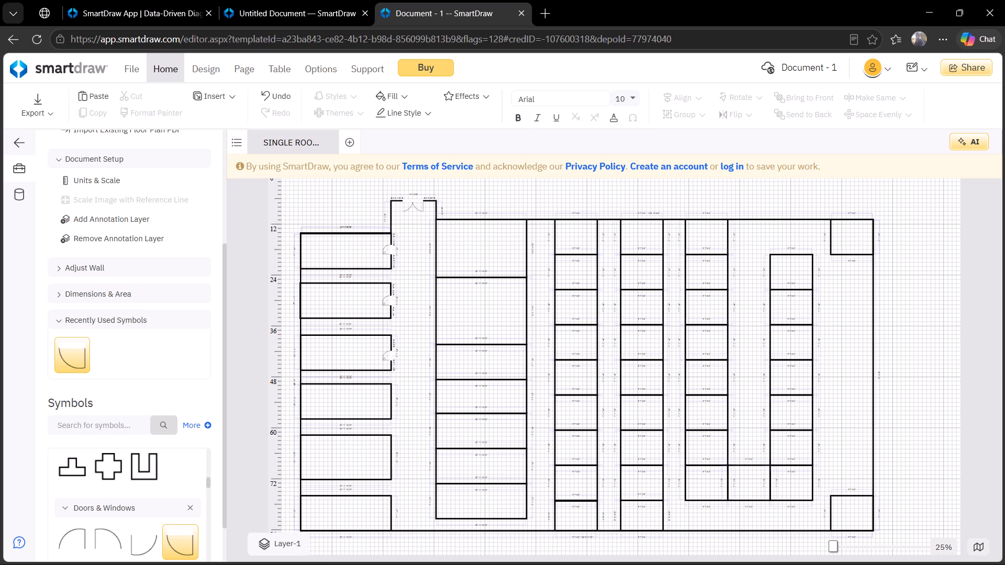
Paste another copy of the 28" door and attach it to the right wall of the first column's fourth room from the top.
{"action": "key", "text": "ctrl+v"}
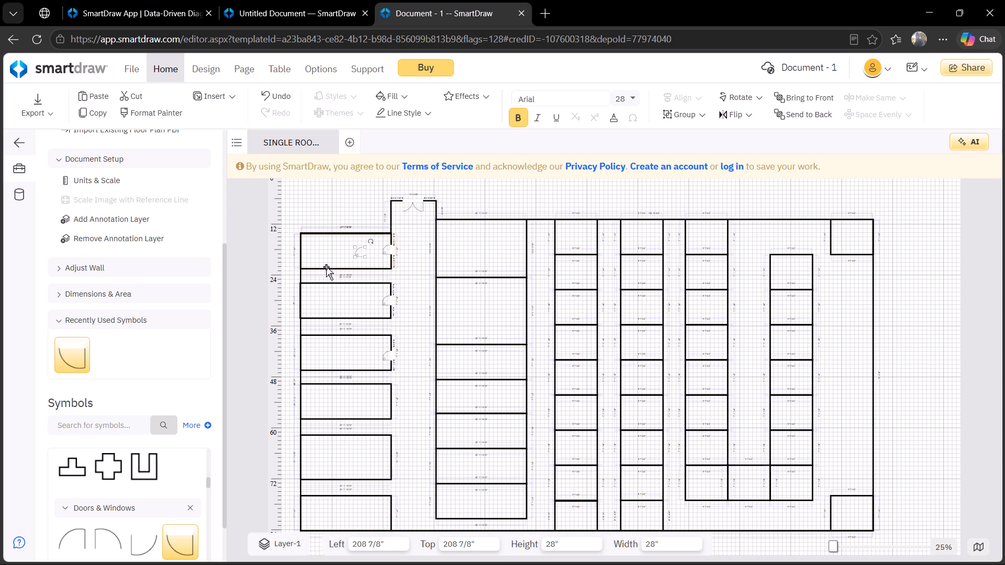
{"action": "left_click_drag", "start_coordinate": [363, 254], "coordinate": [388, 383]}
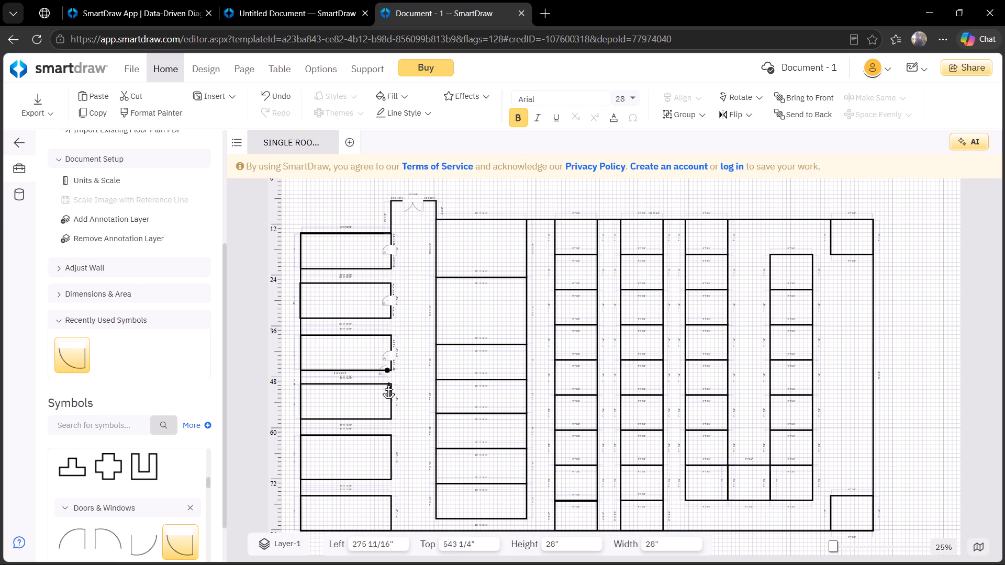
{"action": "left_click_drag", "start_coordinate": [388, 383], "coordinate": [387, 398]}
{"action": "left_click_drag", "start_coordinate": [387, 398], "coordinate": [385, 401]}
{"action": "left_click", "coordinate": [404, 431]}
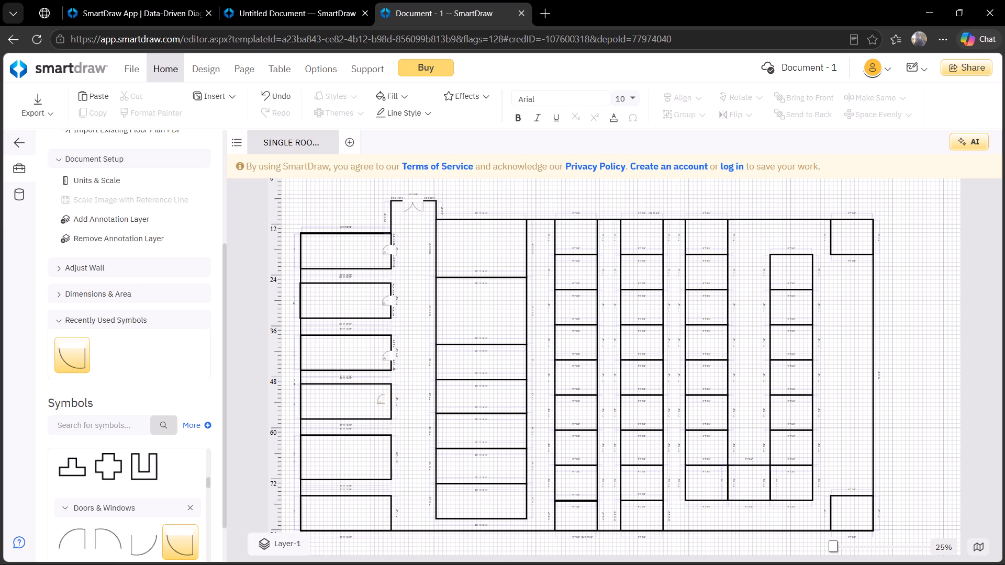
{"action": "left_click", "coordinate": [385, 394]}
{"action": "left_click", "coordinate": [385, 401]}
{"action": "left_click_drag", "start_coordinate": [385, 401], "coordinate": [387, 401]}
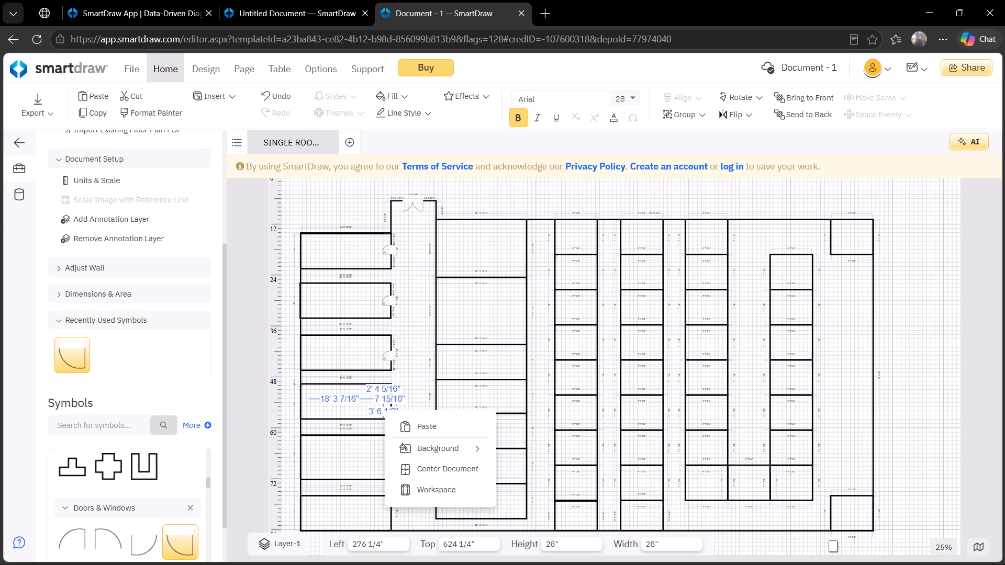
{"action": "left_click_drag", "start_coordinate": [387, 401], "coordinate": [390, 401]}
{"action": "left_click", "coordinate": [409, 371]}
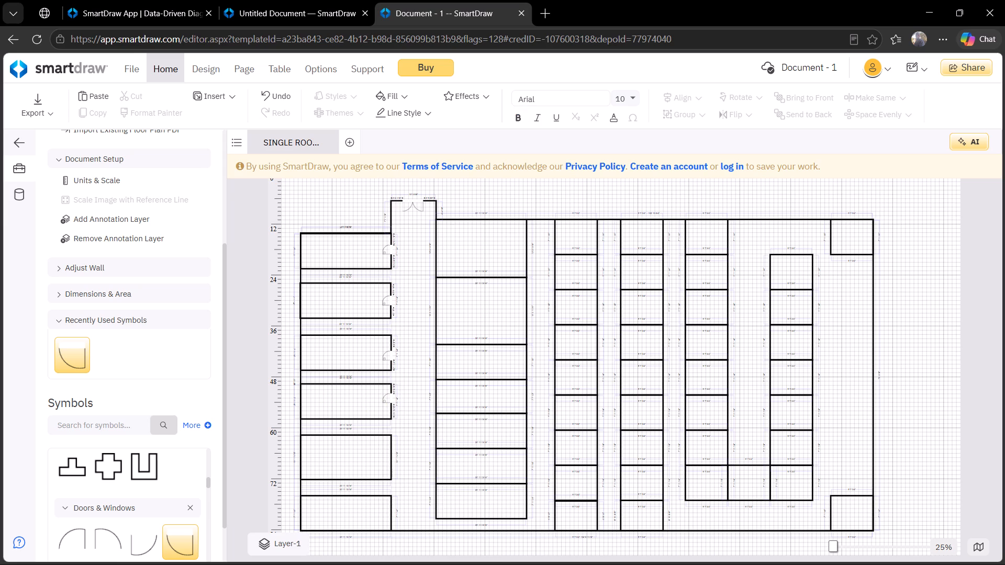
Paste a copy of the 28" door onto the right wall of the first column's fifth room from the top.
{"action": "key", "text": "ctrl+v"}
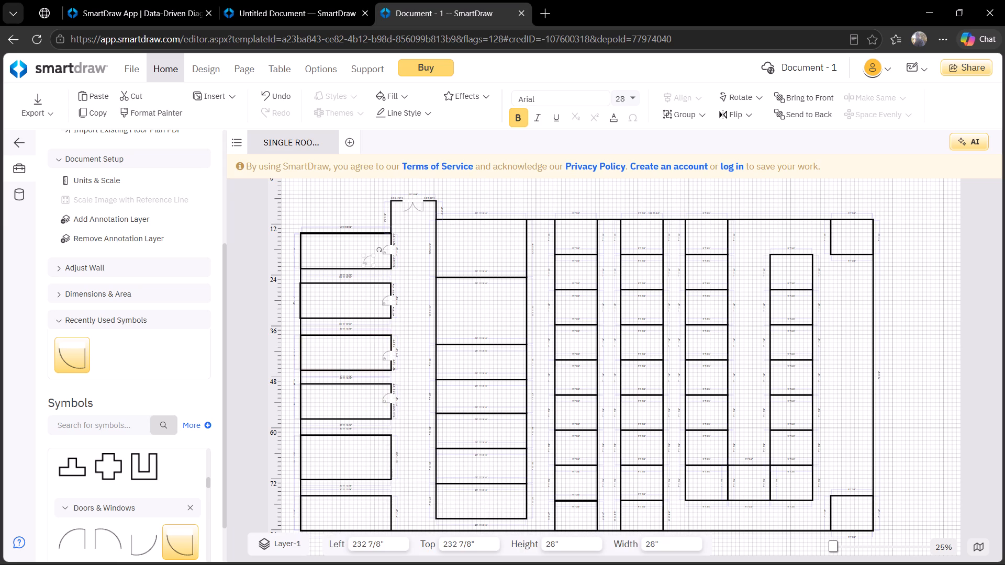
{"action": "left_click", "coordinate": [393, 251]}
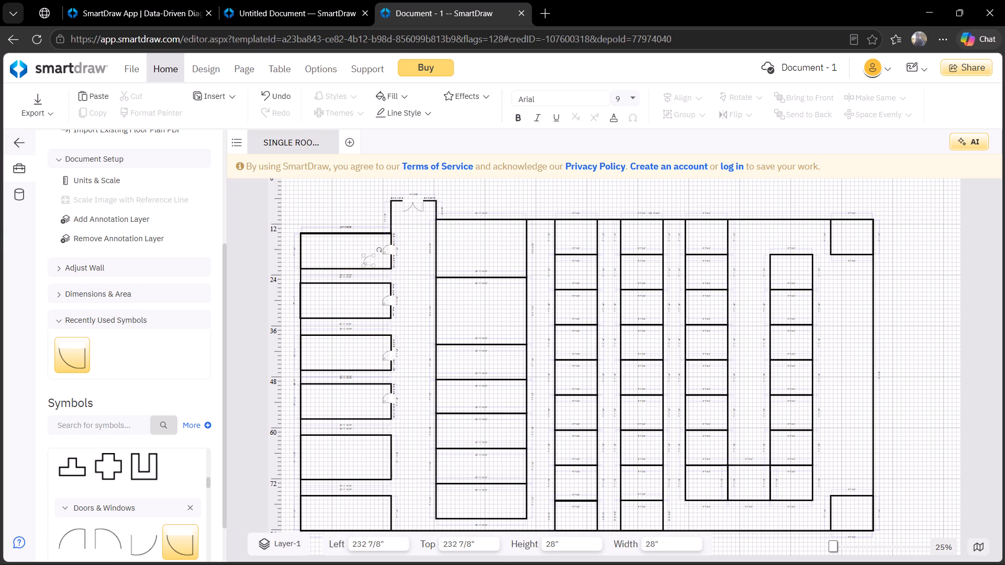
{"action": "left_click", "coordinate": [394, 253]}
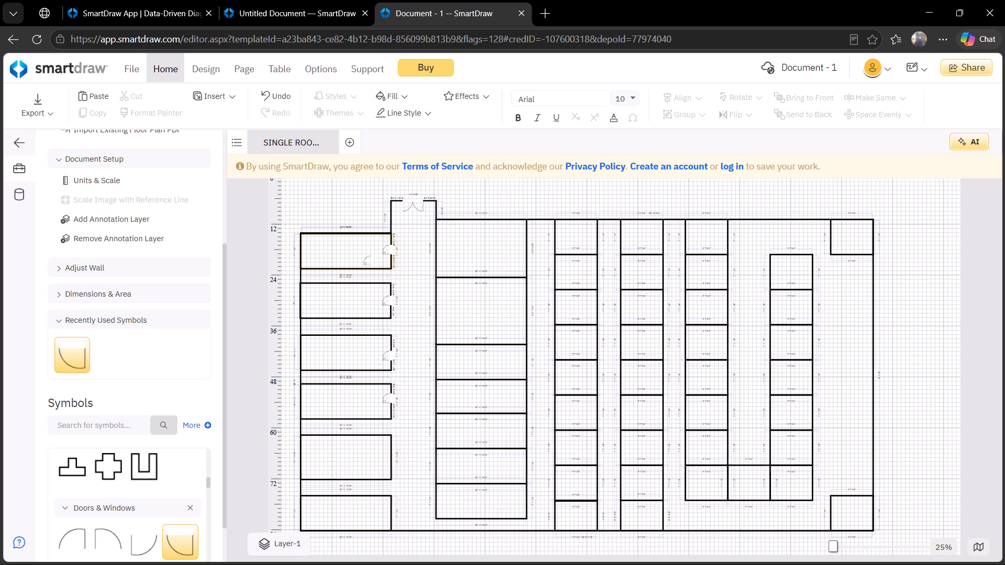
{"action": "left_click", "coordinate": [368, 263]}
{"action": "left_click_drag", "start_coordinate": [368, 263], "coordinate": [381, 450]}
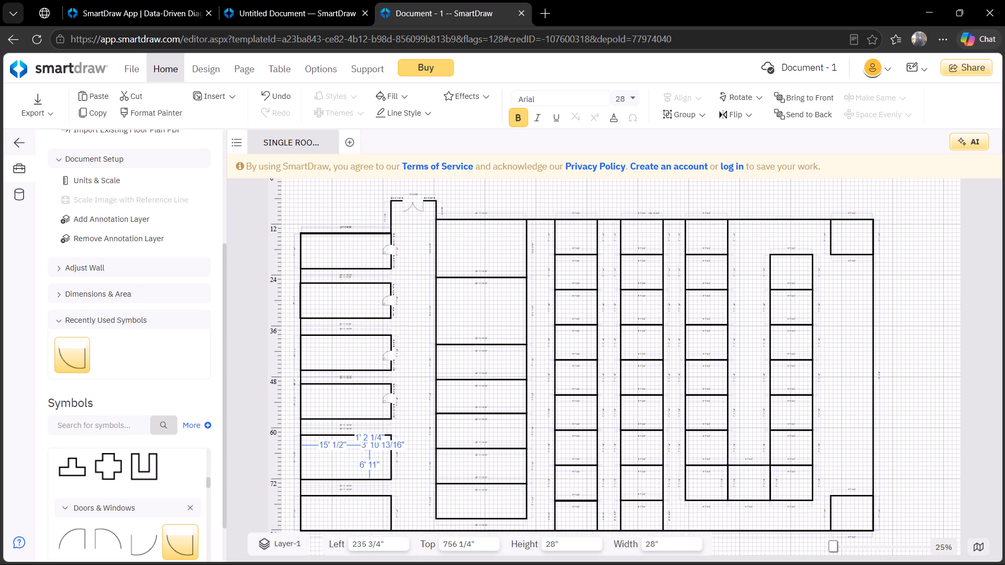
{"action": "left_click_drag", "start_coordinate": [381, 450], "coordinate": [385, 460]}
{"action": "left_click", "coordinate": [423, 457]}
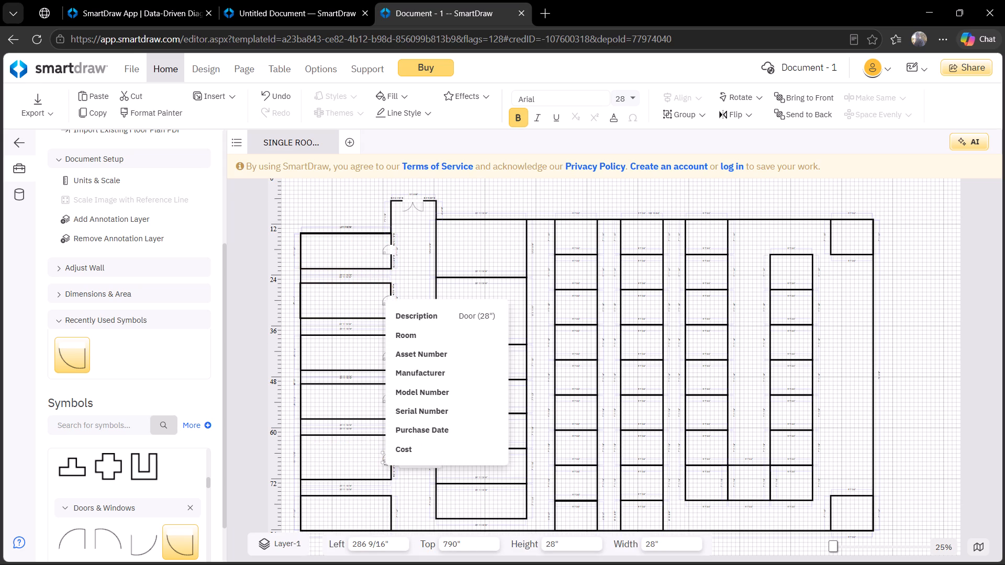
{"action": "left_click", "coordinate": [419, 495]}
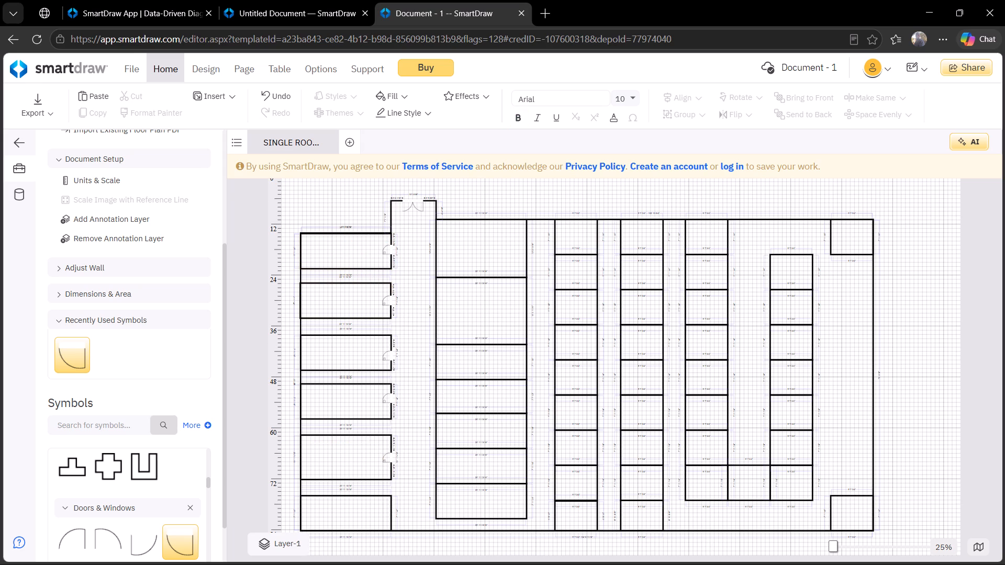
Paste a copy of the 28" door onto the right wall of the bottom room in the first column.
{"action": "key", "text": "ctrl+v"}
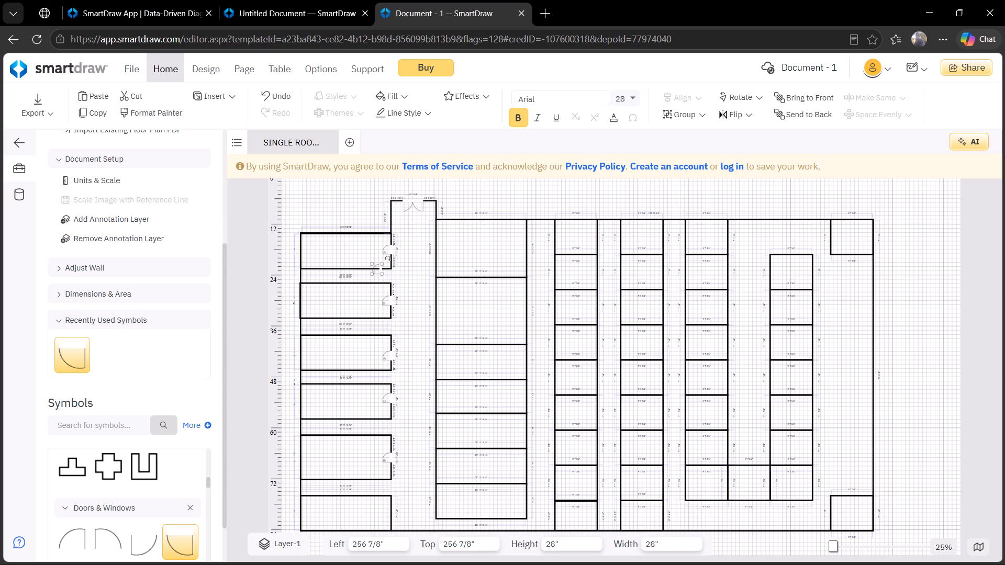
{"action": "left_click_drag", "start_coordinate": [381, 272], "coordinate": [390, 515]}
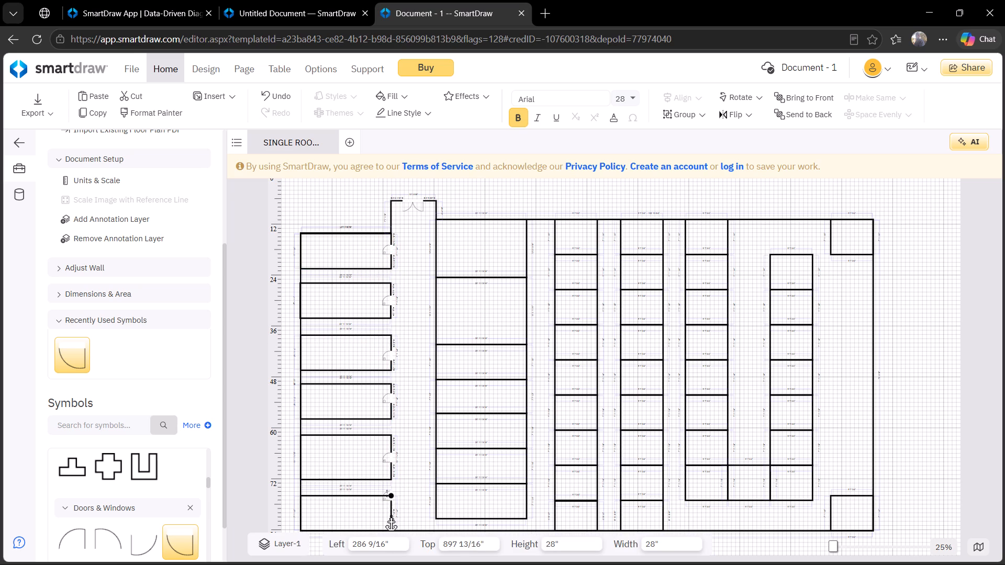
{"action": "left_click_drag", "start_coordinate": [390, 515], "coordinate": [390, 516]}
{"action": "left_click", "coordinate": [513, 470]}
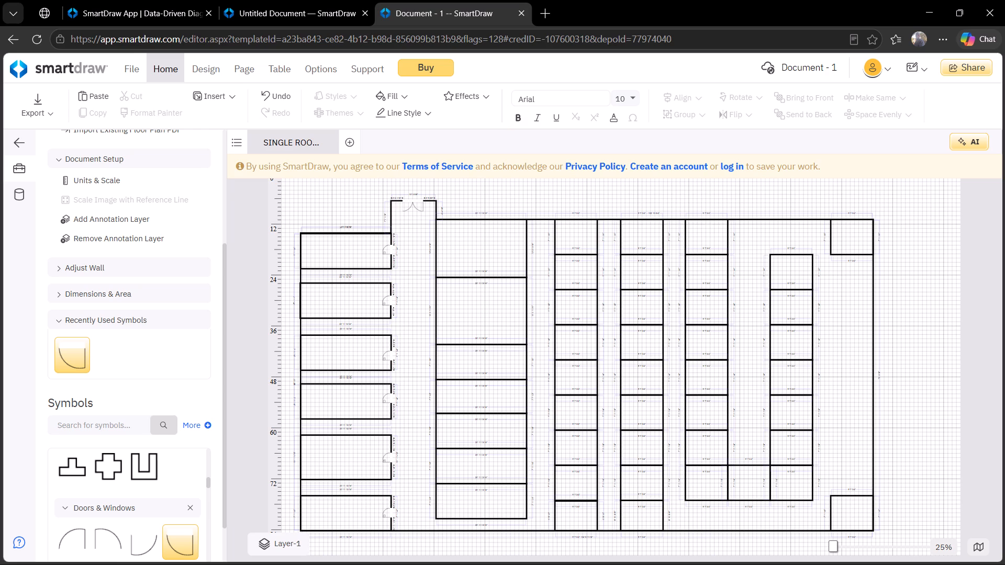
Paste a copy of the 28" door onto the right wall of the top room in the second column.
{"action": "key", "text": "ctrl+v"}
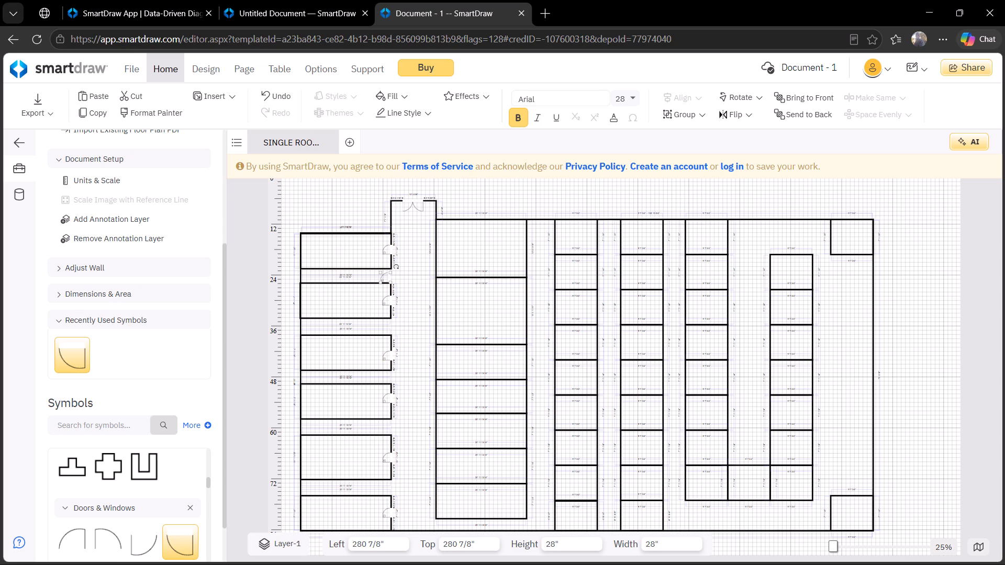
{"action": "left_click_drag", "start_coordinate": [386, 276], "coordinate": [526, 248]}
{"action": "left_click", "coordinate": [532, 279]}
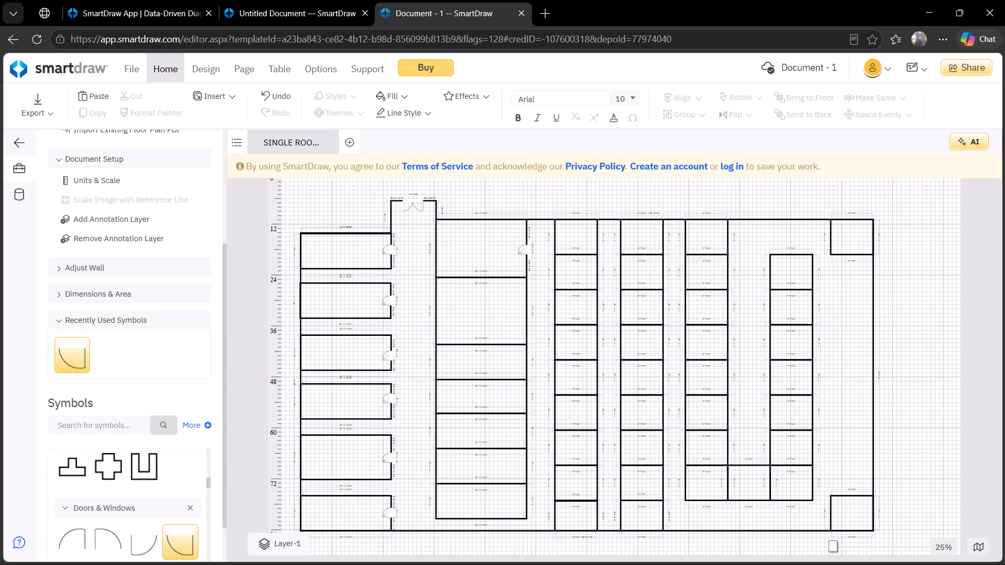
Paste a copy of the 28" door onto the right wall of the second column's second room from the top.
{"action": "key", "text": "ctrl+v"}
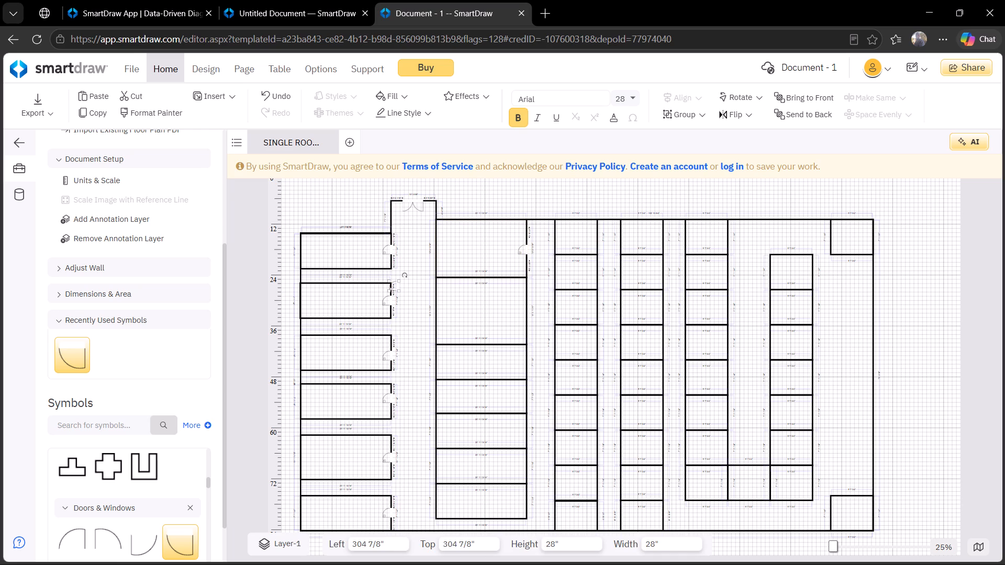
{"action": "left_click_drag", "start_coordinate": [397, 286], "coordinate": [527, 301]}
Paste a copy of the 28" door and attach it to the right wall of the second column's third room from the top.
{"action": "key", "text": "ctrl+v"}
{"action": "left_click", "coordinate": [351, 247]}
{"action": "left_click_drag", "start_coordinate": [353, 243], "coordinate": [521, 370]}
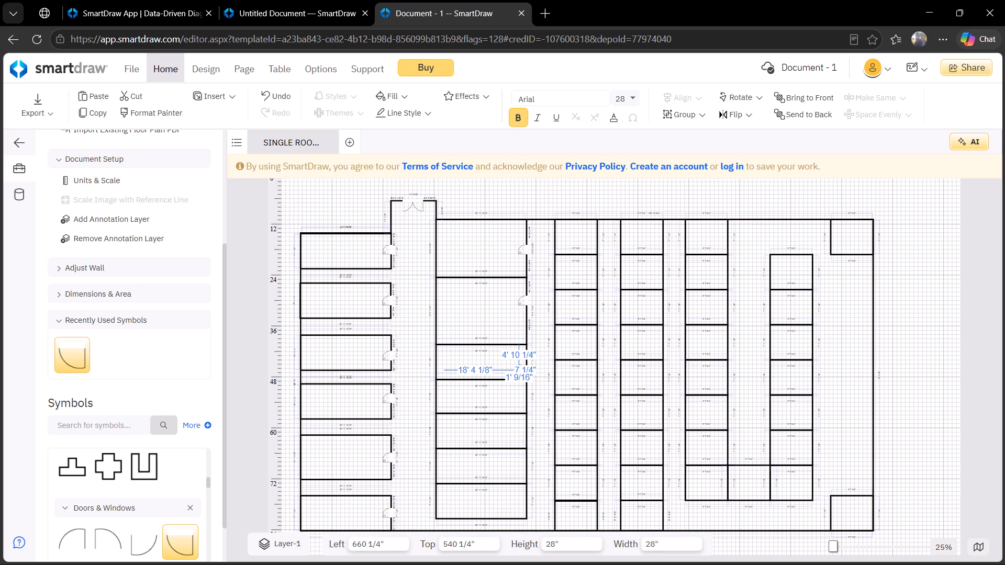
{"action": "left_click_drag", "start_coordinate": [521, 370], "coordinate": [518, 359]}
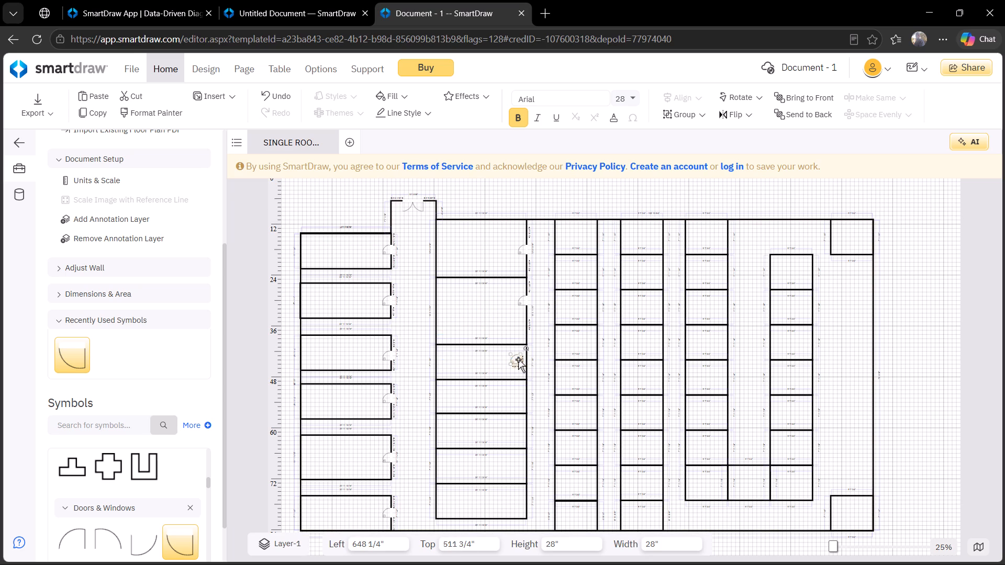
{"action": "left_click_drag", "start_coordinate": [518, 359], "coordinate": [527, 358]}
{"action": "left_click", "coordinate": [535, 386]}
Paste a copy of the 28" door and attach it to the right wall of the second column's fourth room from the top.
{"action": "key", "text": "ctrl+v"}
{"action": "left_click", "coordinate": [360, 254]}
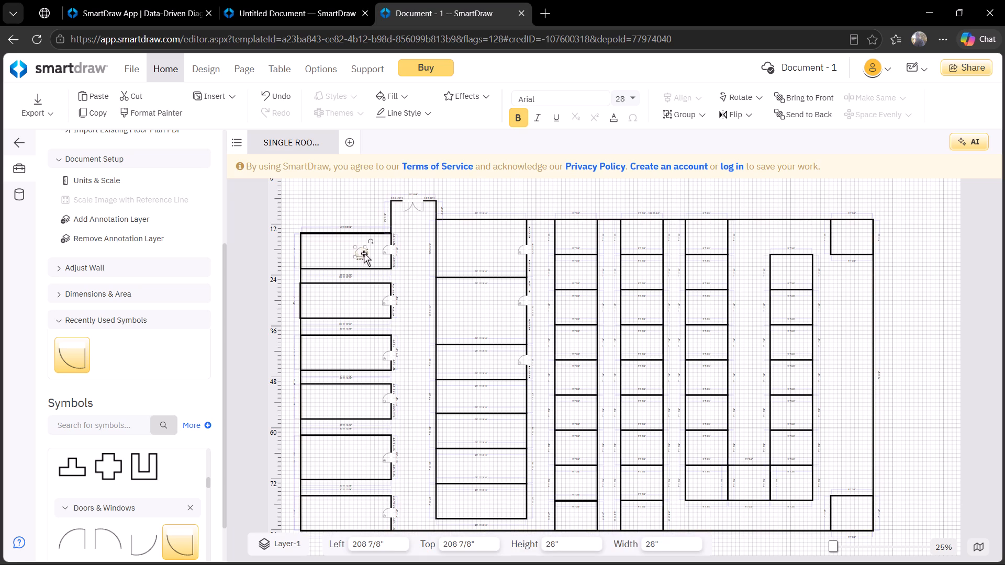
{"action": "left_click_drag", "start_coordinate": [364, 253], "coordinate": [513, 395]}
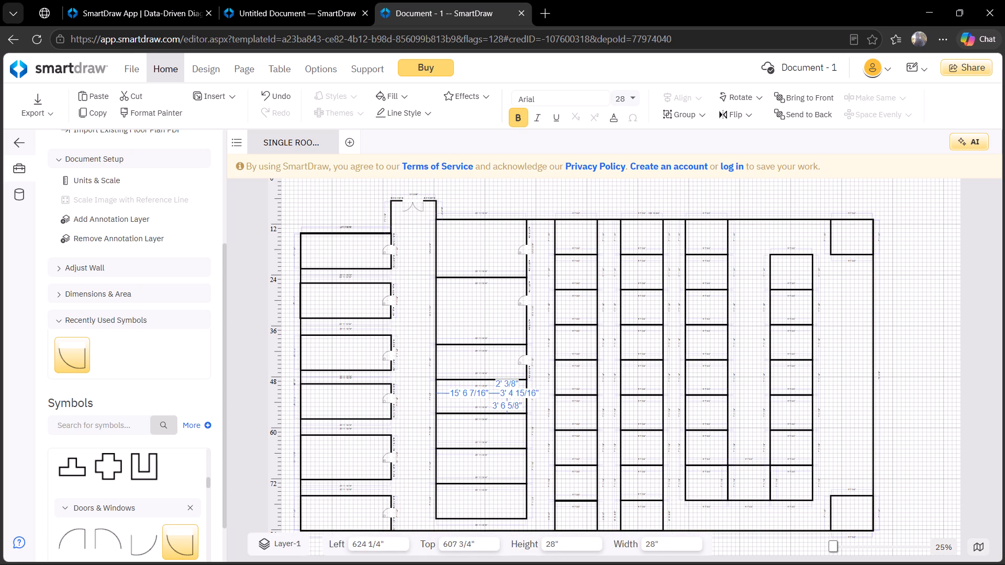
{"action": "left_click_drag", "start_coordinate": [513, 395], "coordinate": [523, 396]}
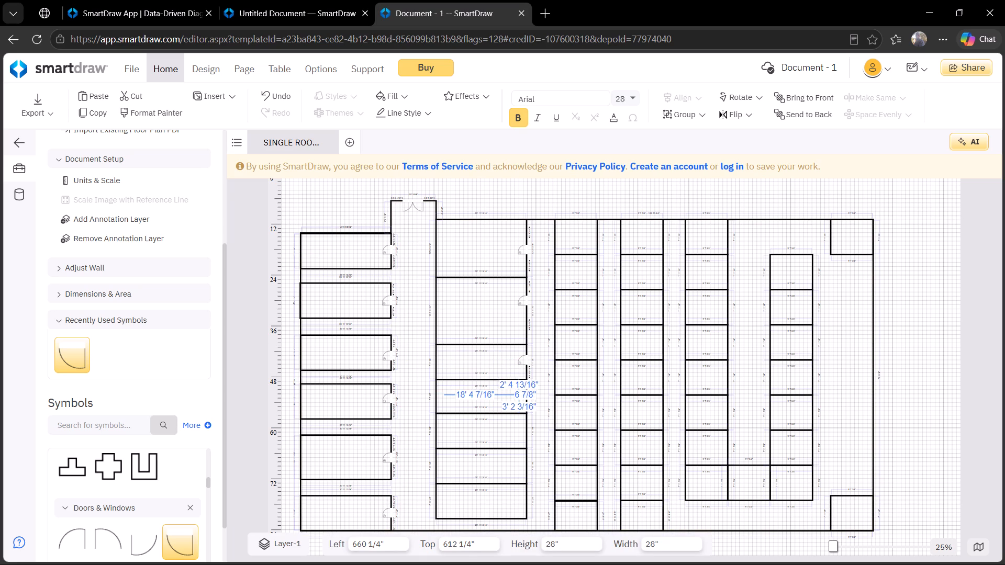
{"action": "left_click_drag", "start_coordinate": [523, 396], "coordinate": [524, 396]}
{"action": "left_click", "coordinate": [539, 430]}
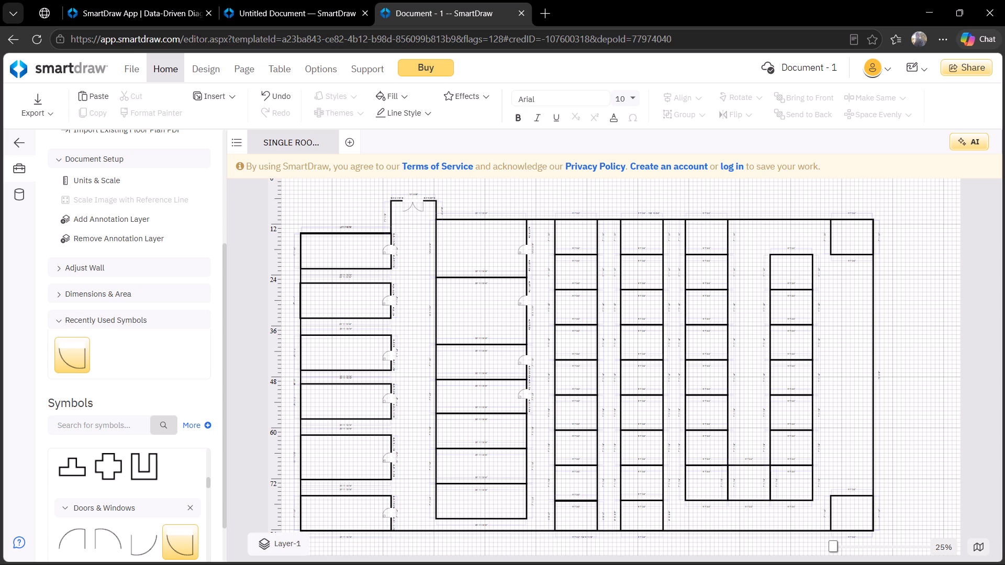
Paste a copy of the 28" door and attach it to the right wall of the second column's fifth room from the top.
{"action": "key", "text": "ctrl+v"}
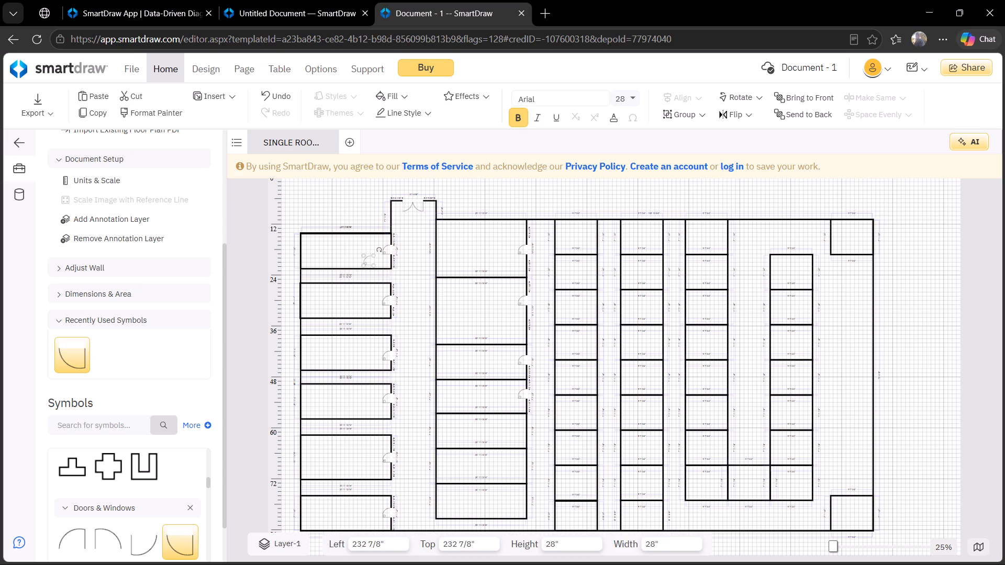
{"action": "left_click", "coordinate": [374, 258]}
{"action": "left_click", "coordinate": [372, 261]}
{"action": "left_click_drag", "start_coordinate": [372, 261], "coordinate": [521, 433]}
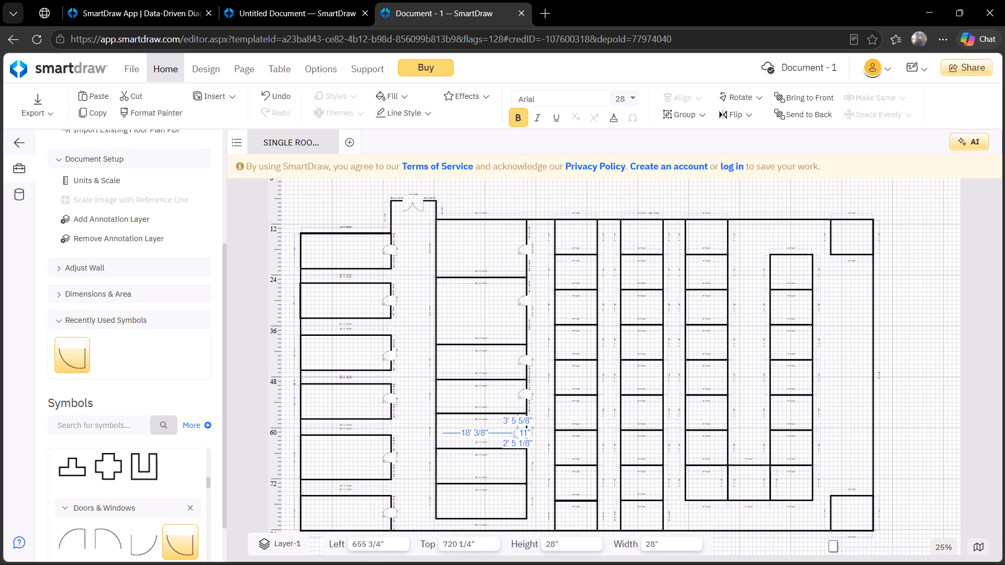
{"action": "left_click_drag", "start_coordinate": [521, 433], "coordinate": [523, 433]}
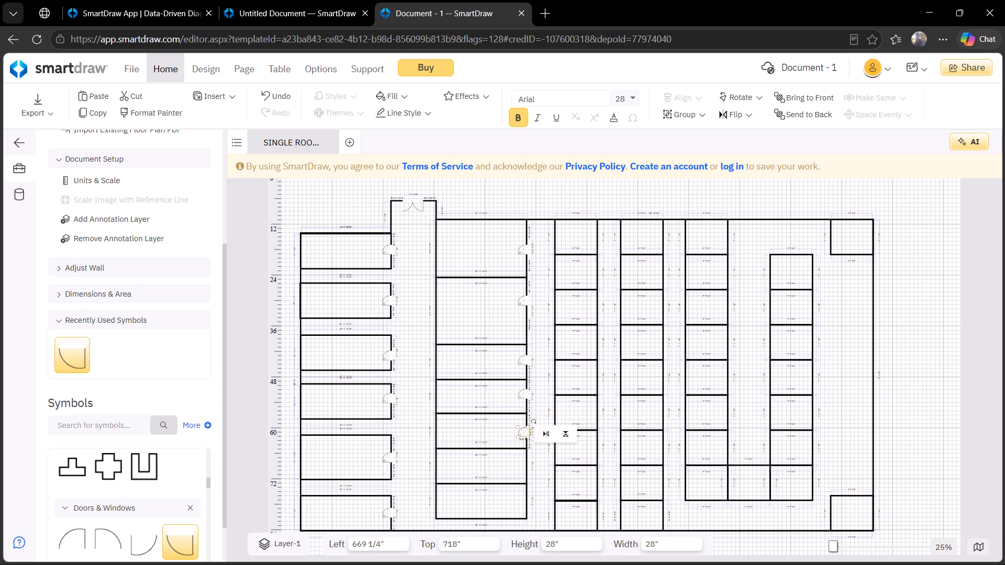
{"action": "left_click", "coordinate": [539, 458]}
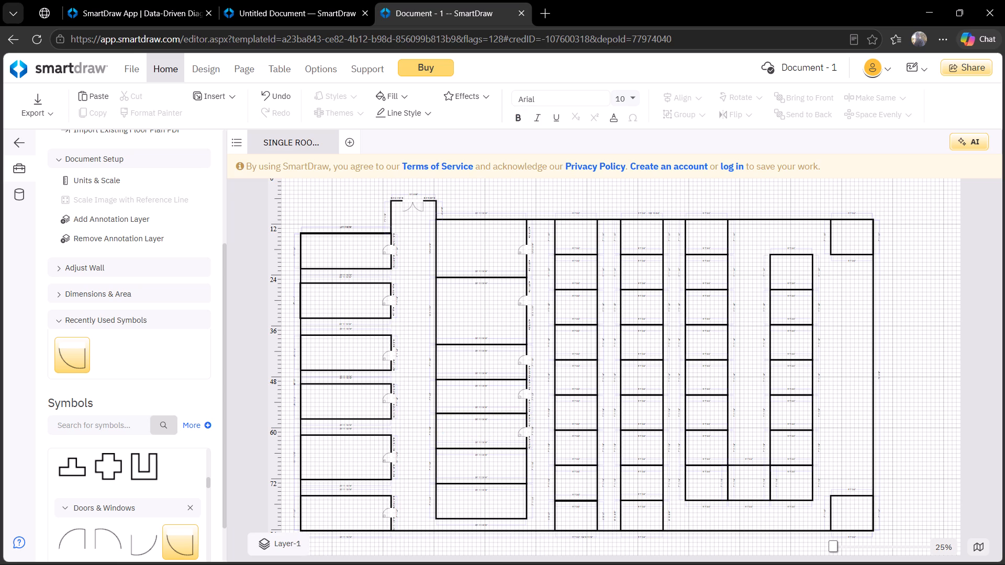
Paste a copy of the 28" door and attach it to the right wall of the second column's sixth room from the top.
{"action": "key", "text": "ctrl+v"}
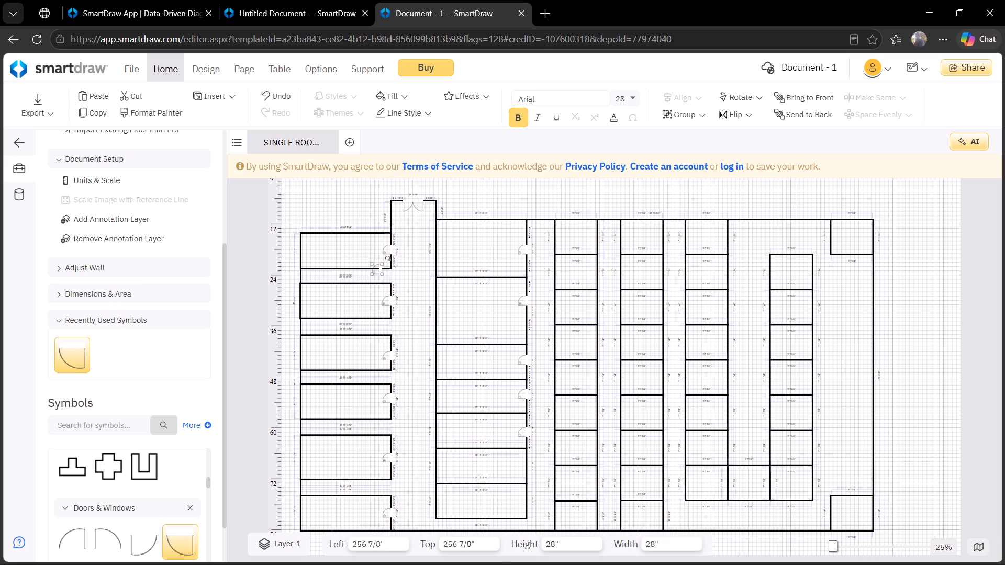
{"action": "left_click", "coordinate": [381, 274]}
{"action": "left_click_drag", "start_coordinate": [382, 272], "coordinate": [452, 355]}
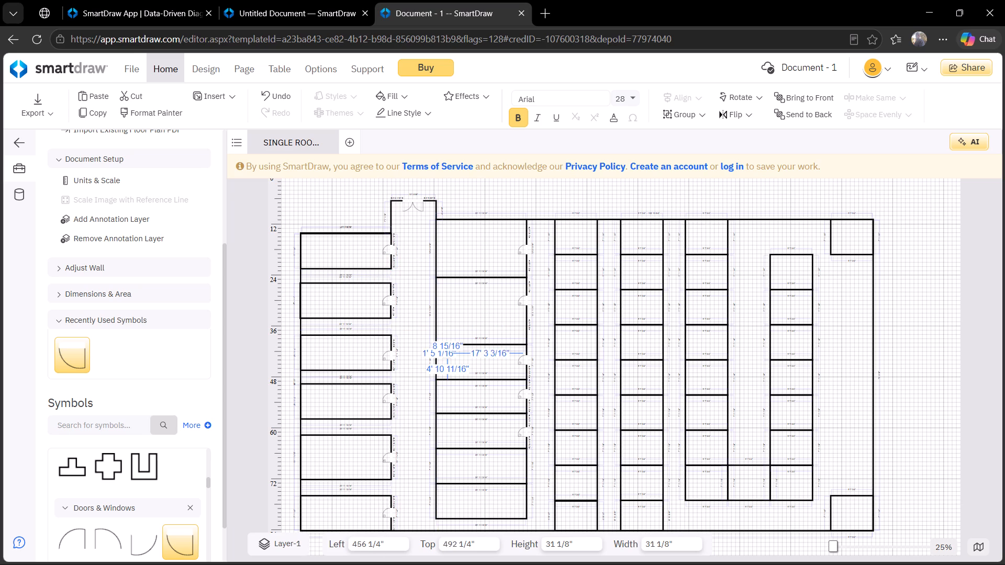
{"action": "left_click_drag", "start_coordinate": [452, 355], "coordinate": [530, 462]}
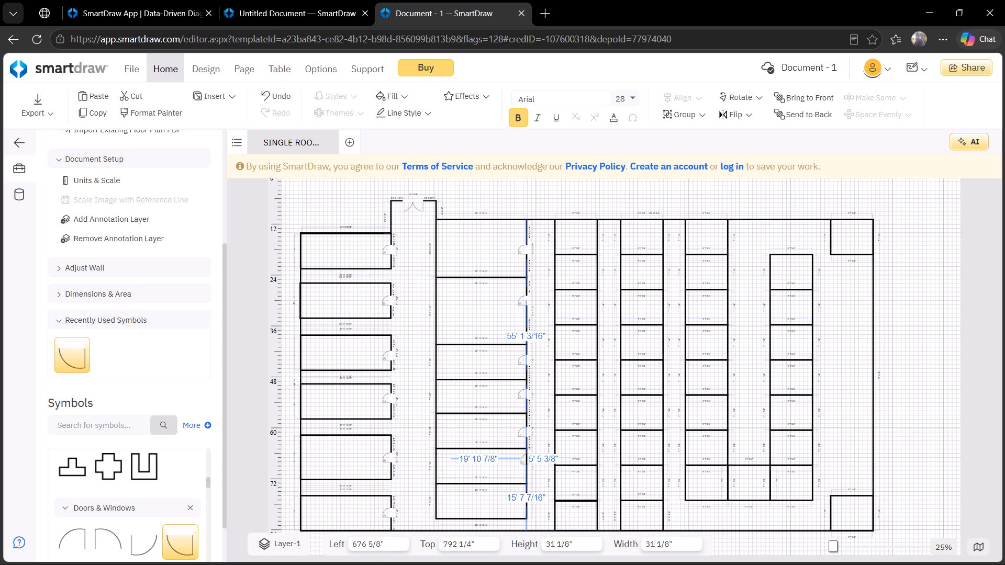
{"action": "left_click_drag", "start_coordinate": [530, 462], "coordinate": [524, 462]}
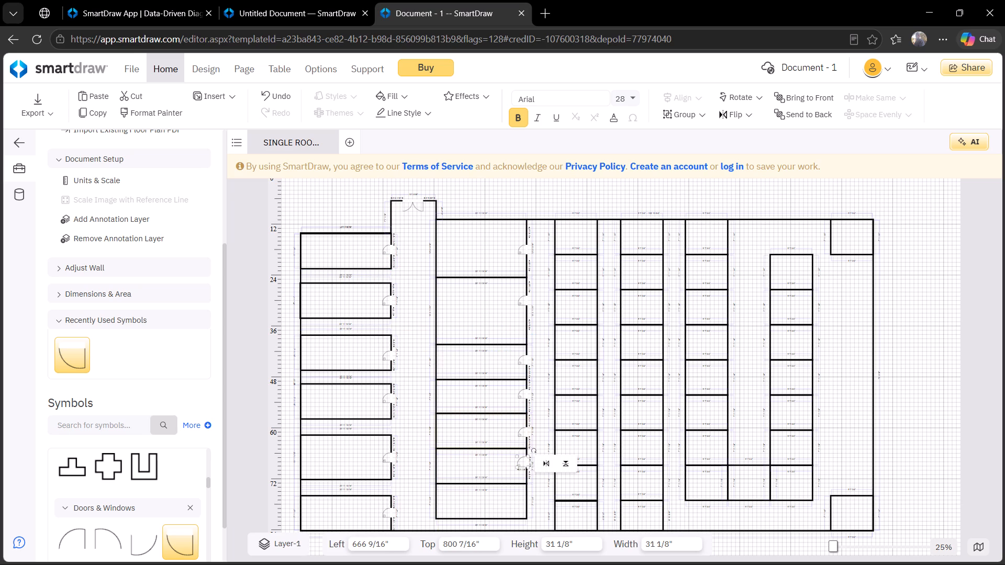
Reseat the door on the right wall of the second column's fifth room from the top.
{"action": "left_click", "coordinate": [531, 431]}
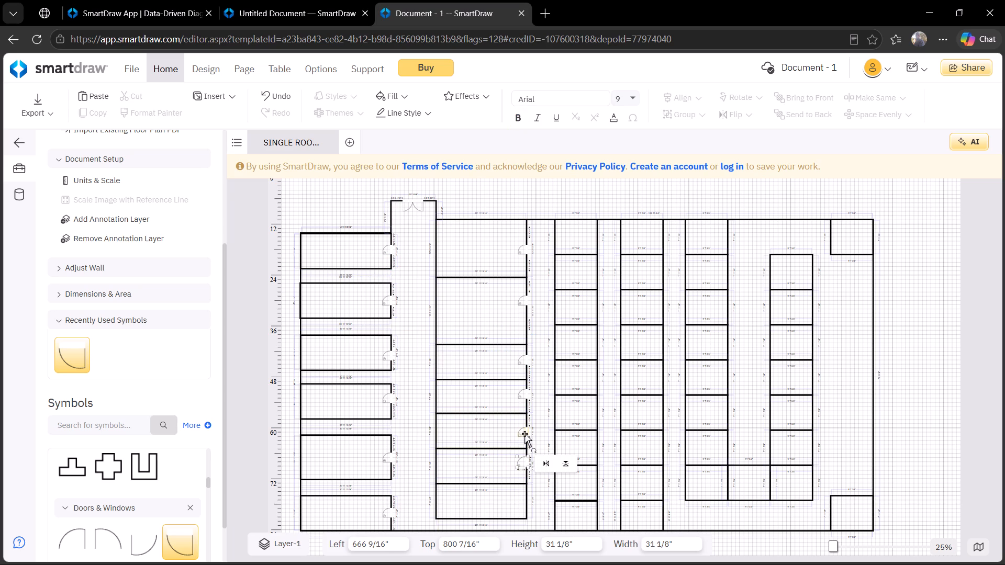
{"action": "left_click_drag", "start_coordinate": [524, 435], "coordinate": [519, 435]}
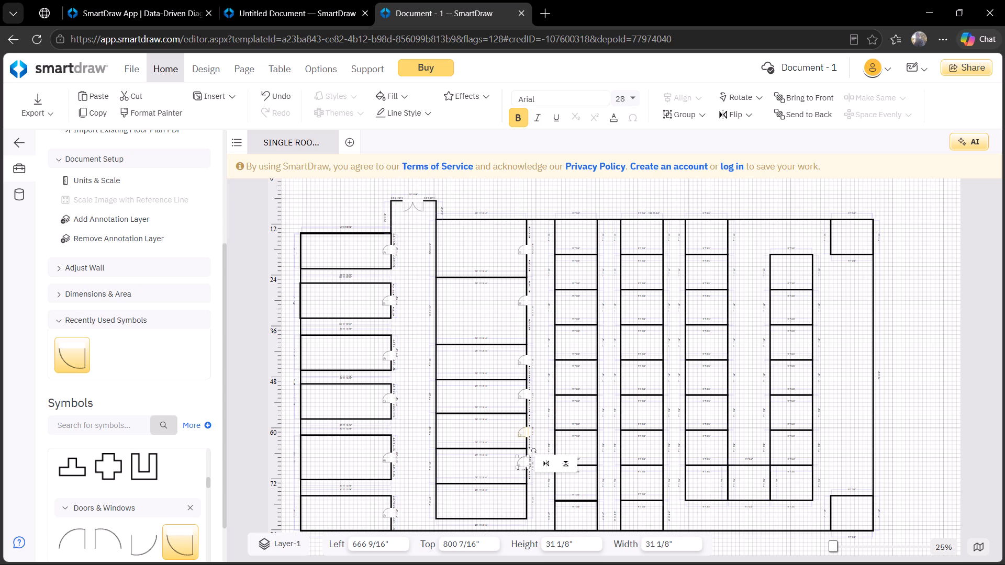
{"action": "left_click", "coordinate": [522, 435]}
{"action": "left_click", "coordinate": [522, 435]}
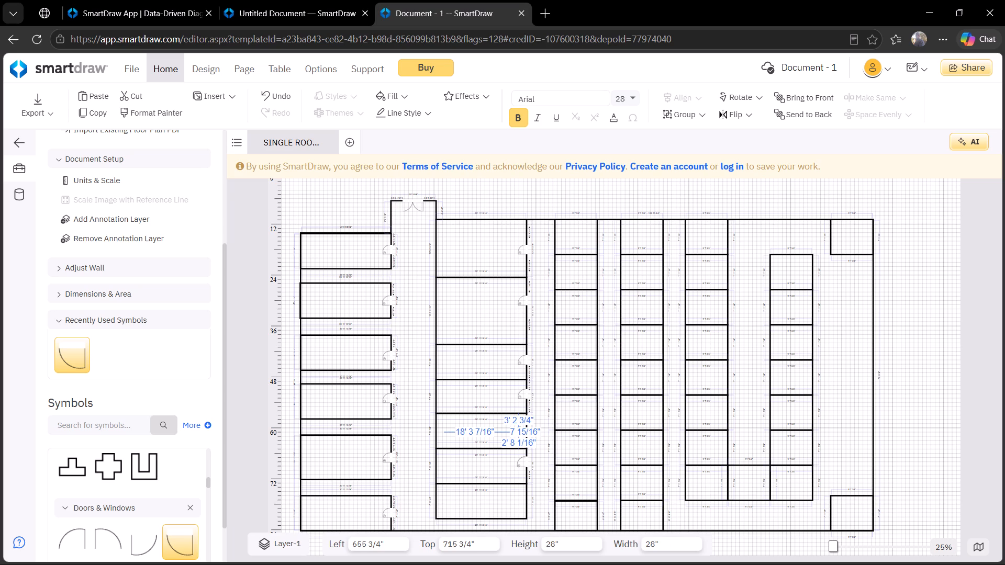
{"action": "left_click", "coordinate": [545, 459]}
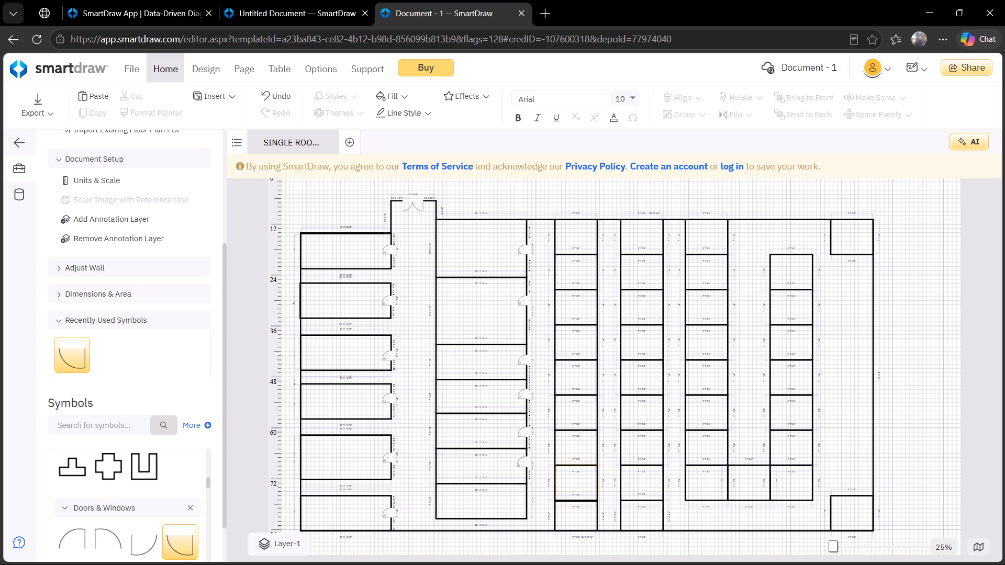
Paste a copy of the 28" door and attach it to the right wall of the second column's seventh room from the top.
{"action": "key", "text": "ctrl+v"}
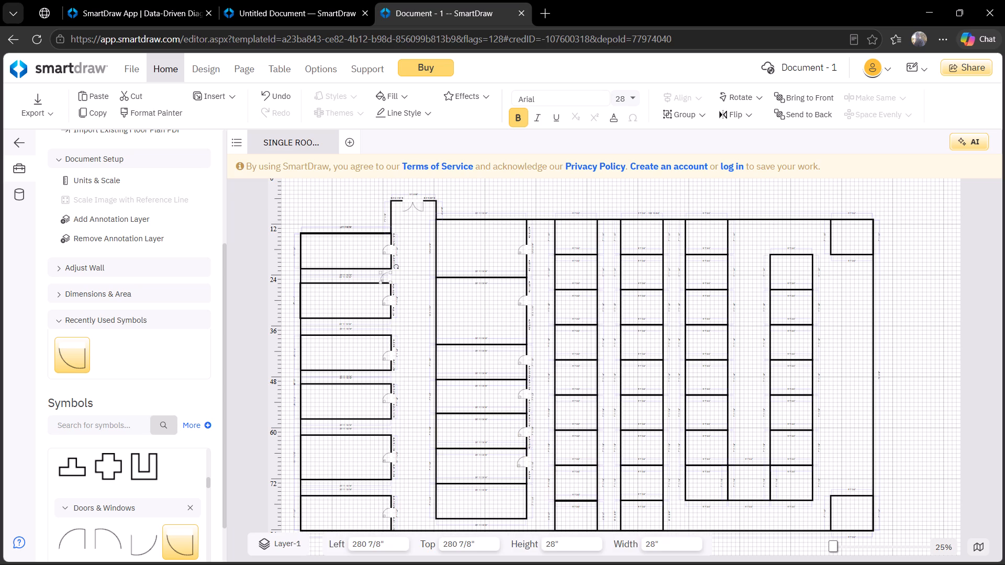
{"action": "left_click", "coordinate": [389, 277]}
{"action": "left_click_drag", "start_coordinate": [389, 277], "coordinate": [445, 323]}
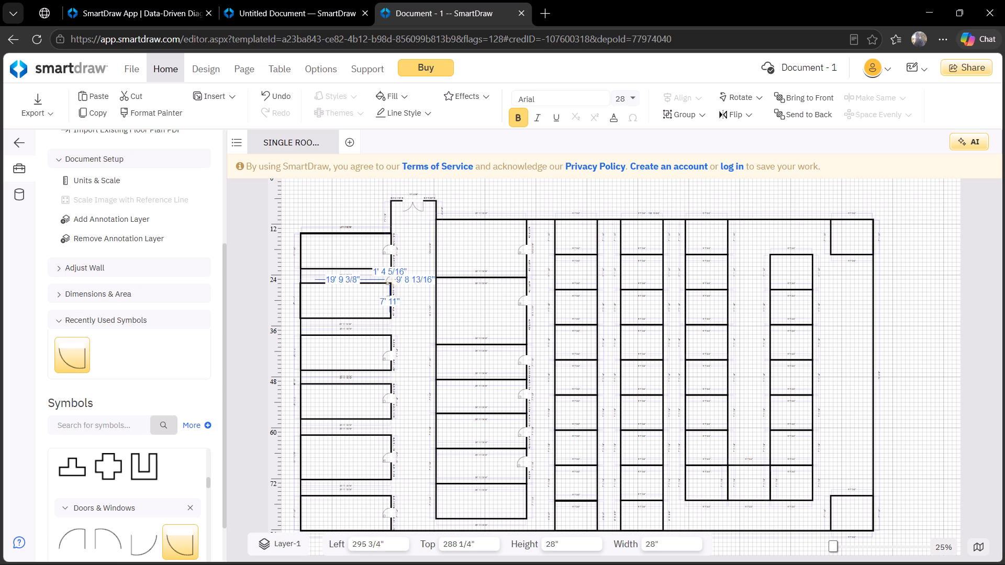
{"action": "left_click_drag", "start_coordinate": [445, 323], "coordinate": [526, 501]}
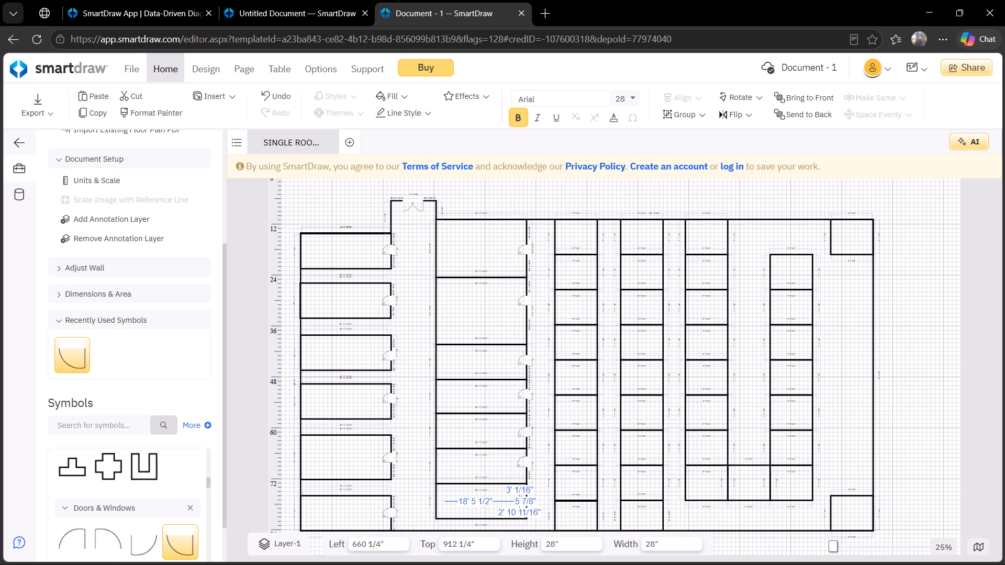
{"action": "left_click_drag", "start_coordinate": [526, 501], "coordinate": [527, 502]}
{"action": "left_click", "coordinate": [560, 428]}
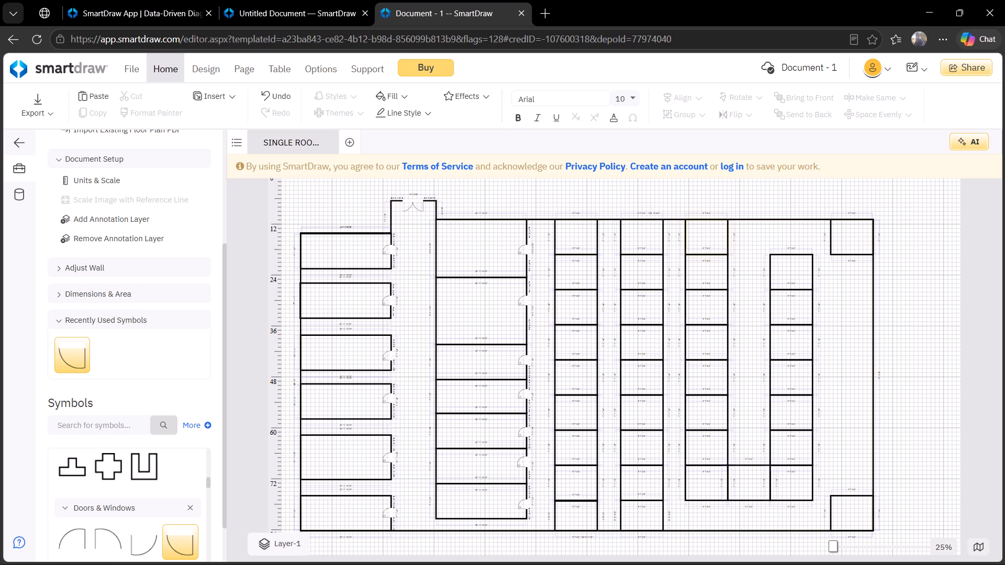
Paste a copy of the 28" door onto the left wall of the fourth column's top room and flip it vertically and horizontally.
{"action": "key", "text": "ctrl+v"}
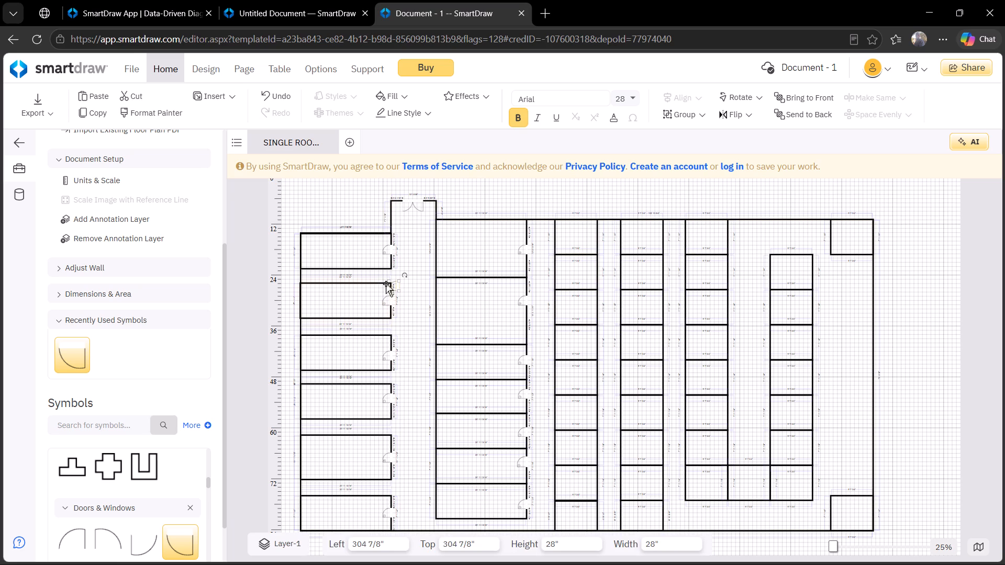
{"action": "left_click", "coordinate": [394, 289]}
{"action": "left_click_drag", "start_coordinate": [394, 289], "coordinate": [608, 231]}
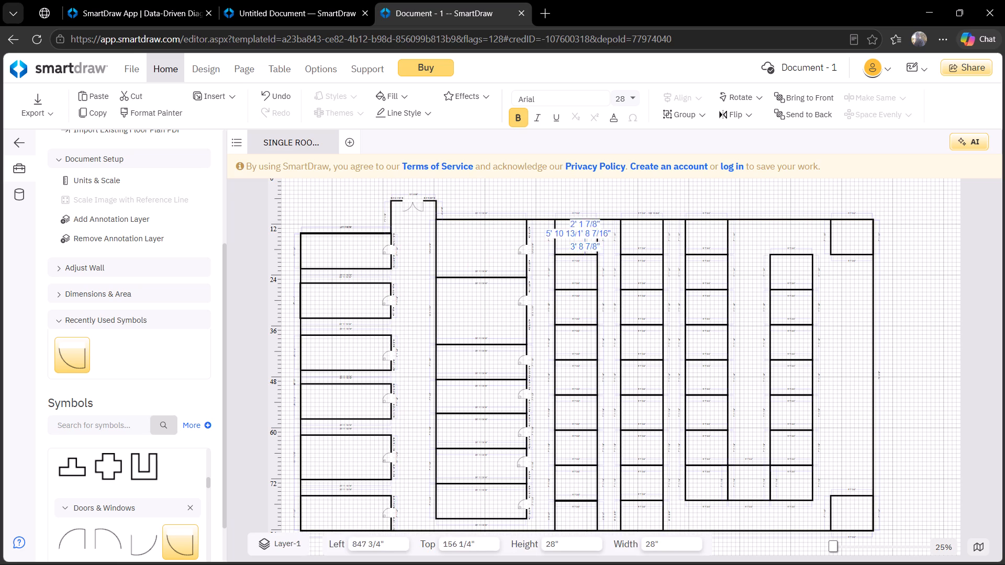
{"action": "left_click_drag", "start_coordinate": [608, 231], "coordinate": [621, 233]}
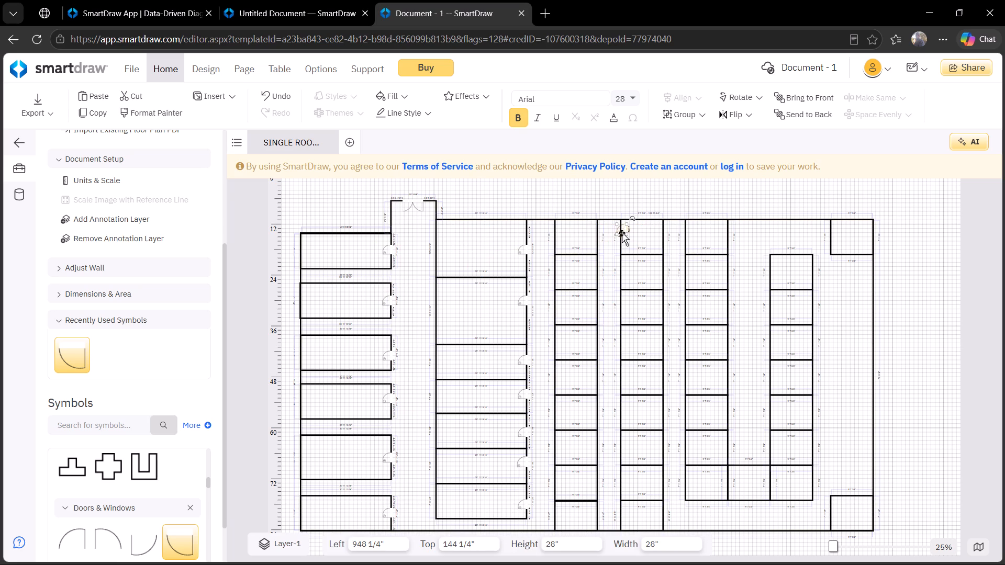
{"action": "left_click", "coordinate": [627, 235]}
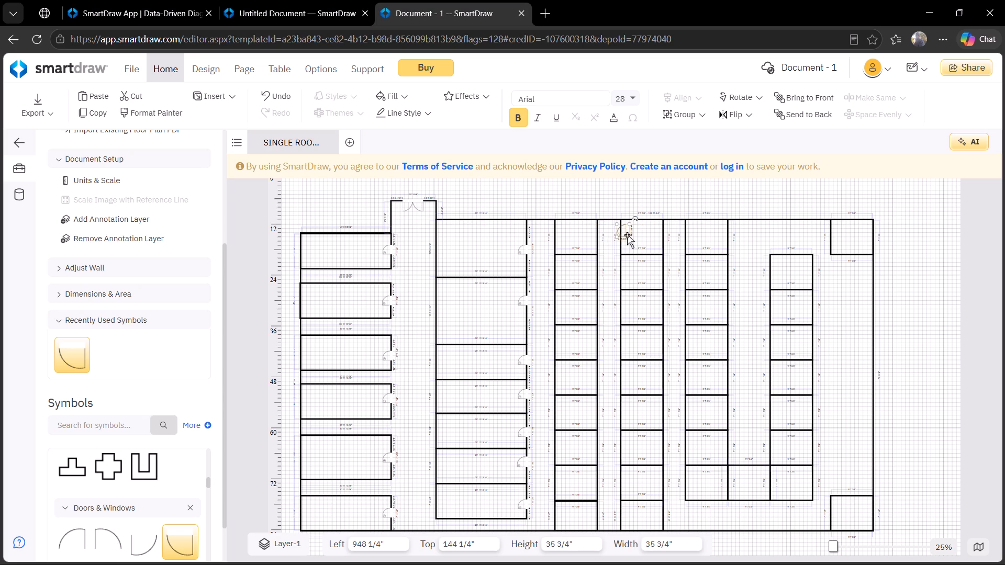
{"action": "left_click", "coordinate": [627, 235]}
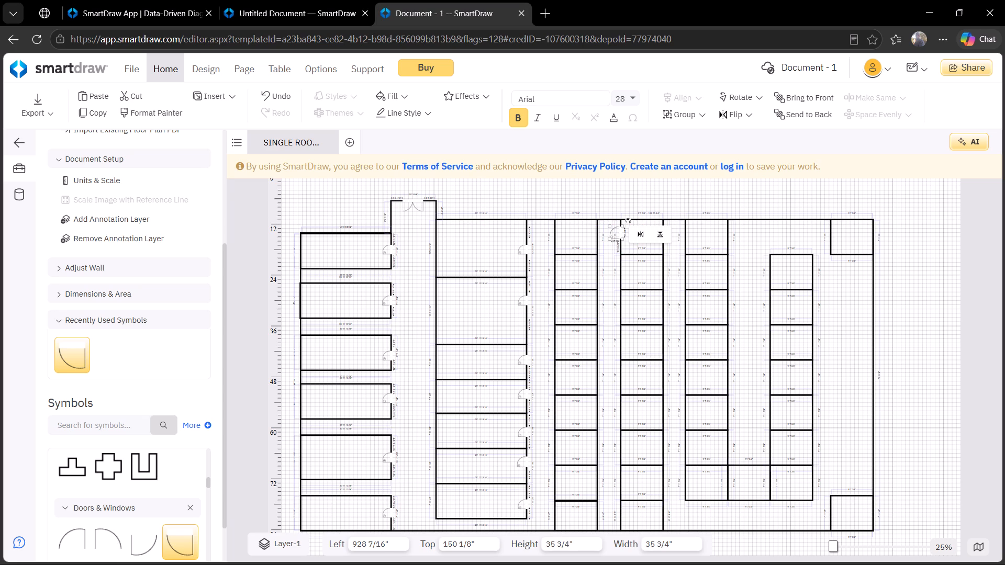
{"action": "left_click", "coordinate": [662, 233]}
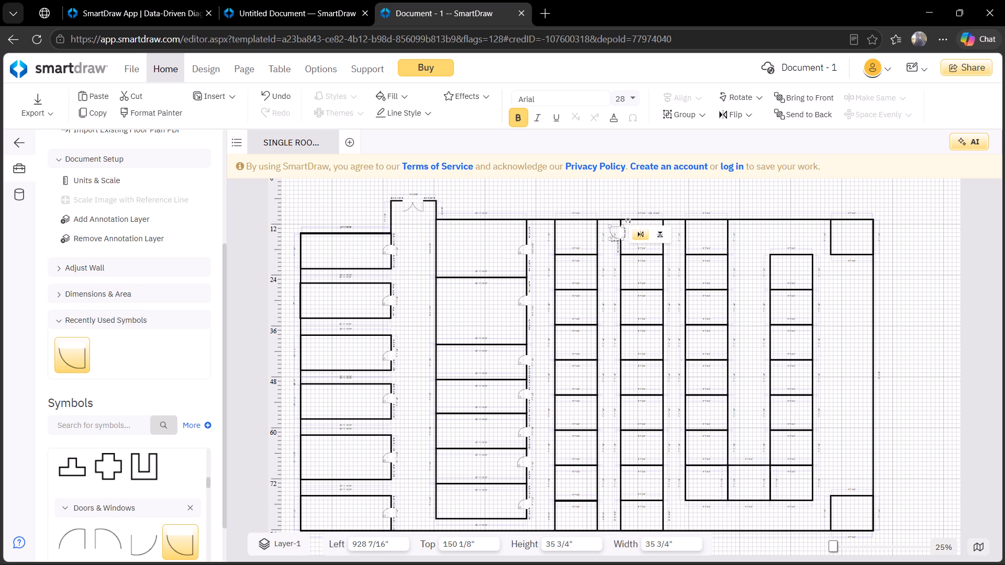
{"action": "left_click", "coordinate": [643, 235]}
{"action": "left_click", "coordinate": [633, 246]}
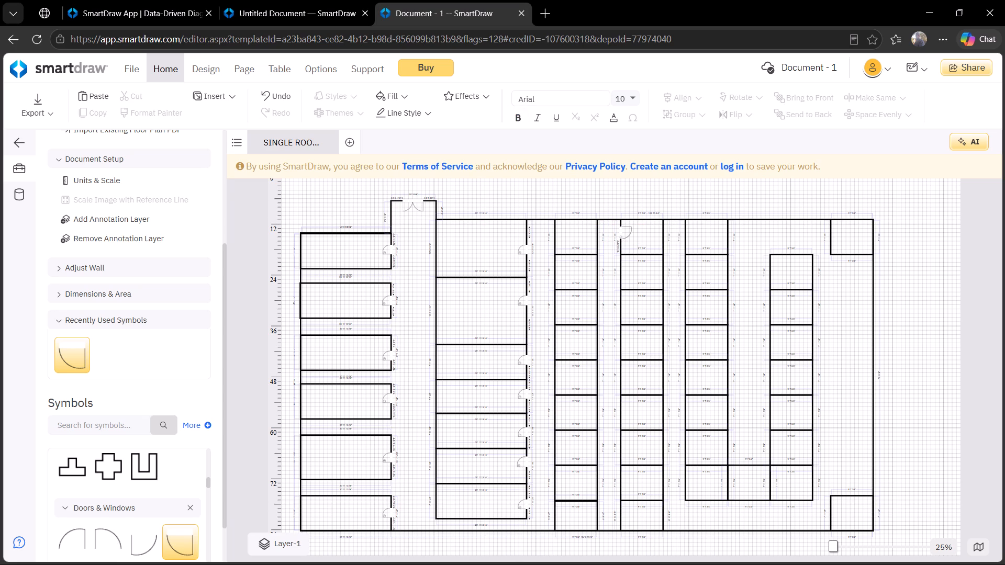
Paste a copy of the 28" door and attach it to the right wall of the third column's top room.
{"action": "key", "text": "ctrl+b"}
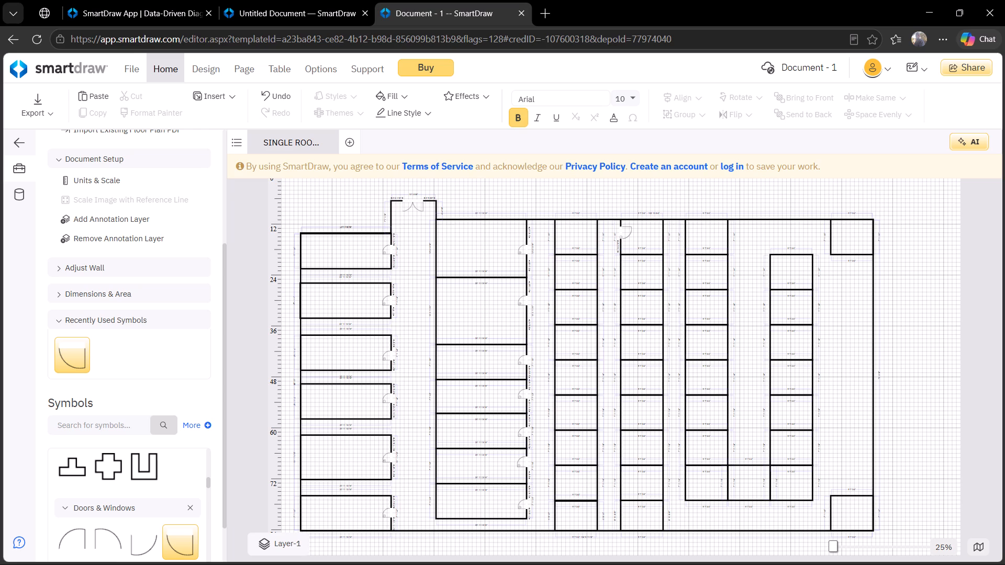
{"action": "key", "text": "ctrl+v"}
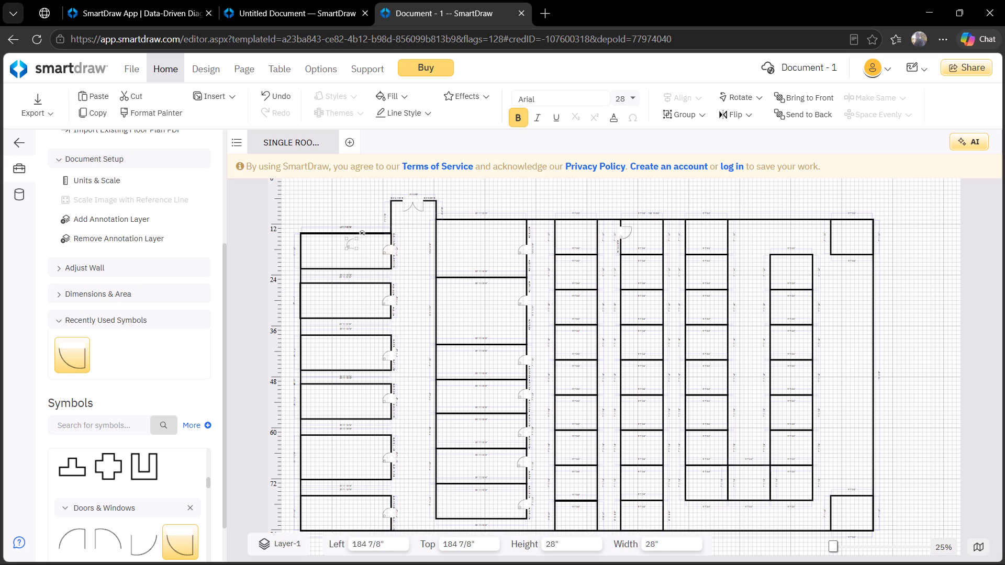
{"action": "left_click", "coordinate": [356, 248]}
{"action": "left_click_drag", "start_coordinate": [355, 248], "coordinate": [597, 236]}
{"action": "left_click", "coordinate": [600, 282]}
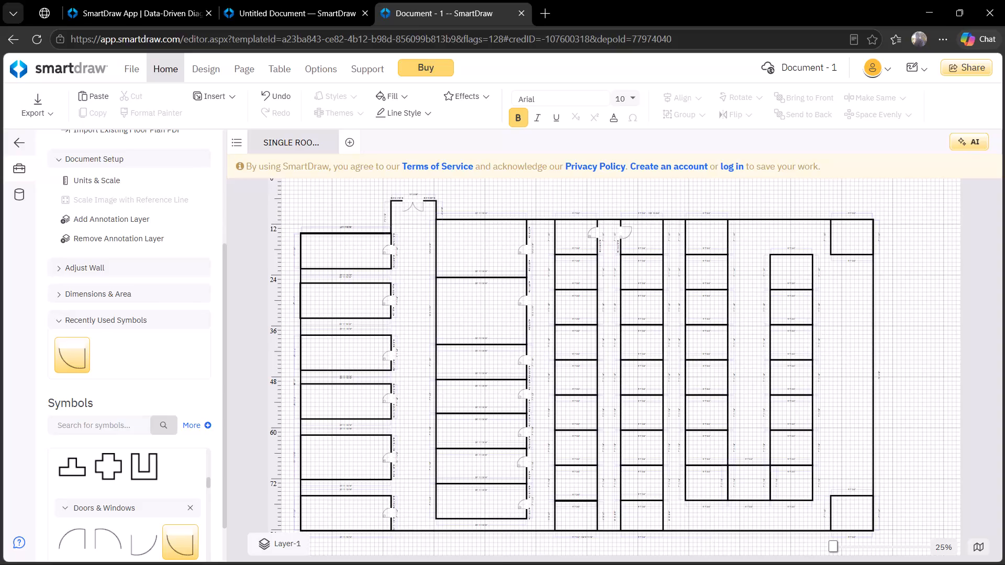
Paste a copy of the 28" door and attach it to the right wall of the third column's second room from the top.
{"action": "key", "text": "ctrl+v"}
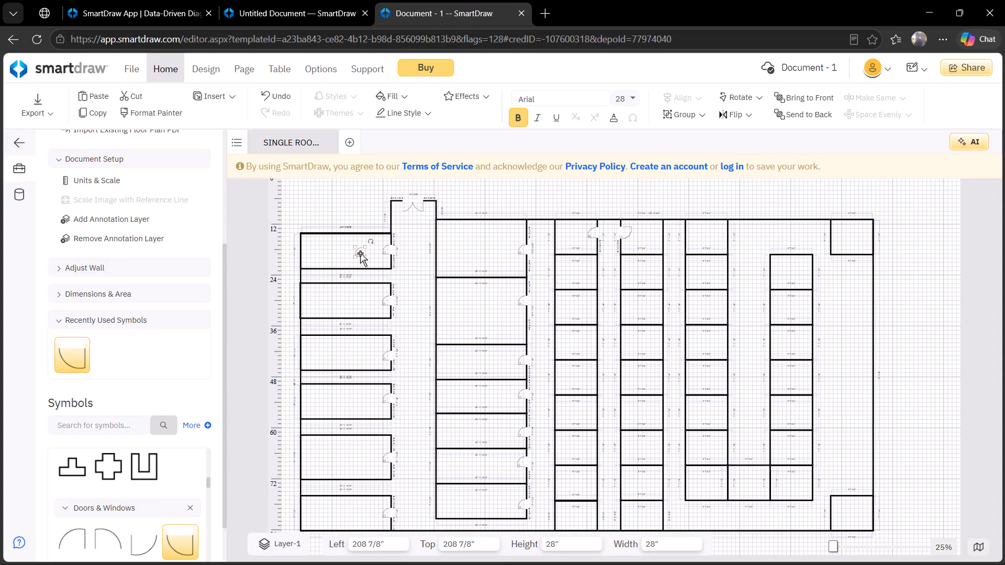
{"action": "left_click", "coordinate": [361, 253]}
{"action": "left_click_drag", "start_coordinate": [361, 253], "coordinate": [583, 276]}
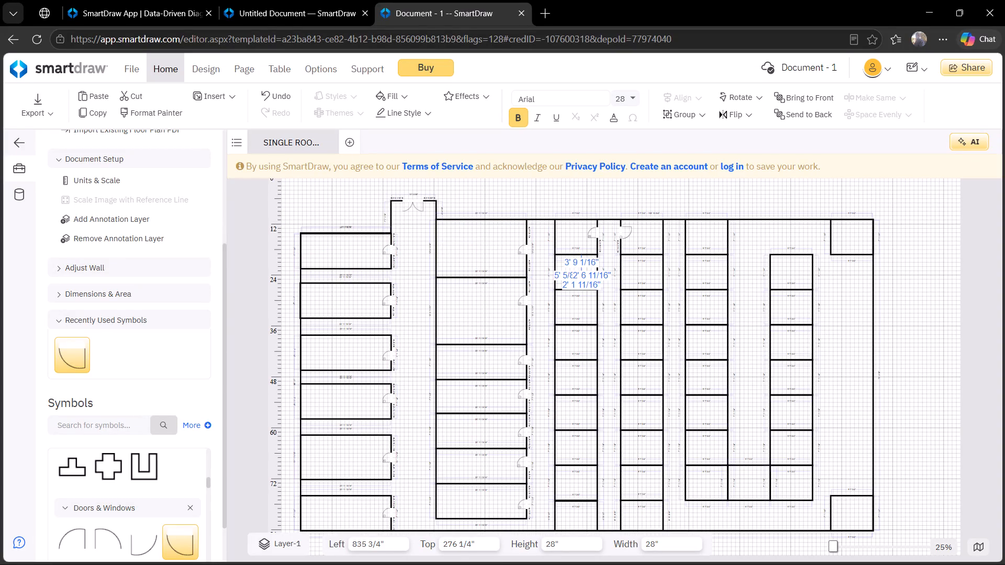
{"action": "left_click_drag", "start_coordinate": [583, 276], "coordinate": [599, 276]}
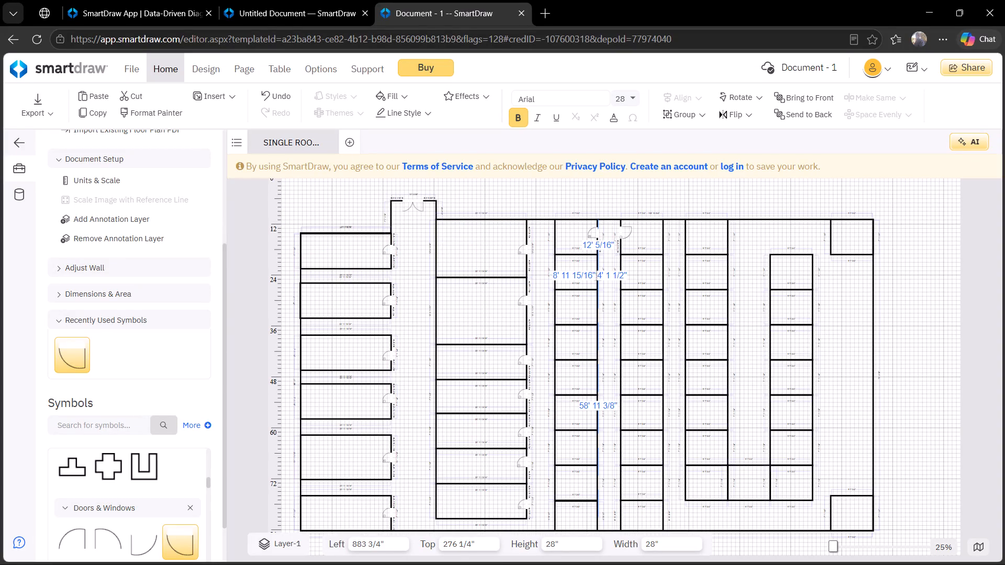
{"action": "left_click_drag", "start_coordinate": [599, 276], "coordinate": [587, 274]}
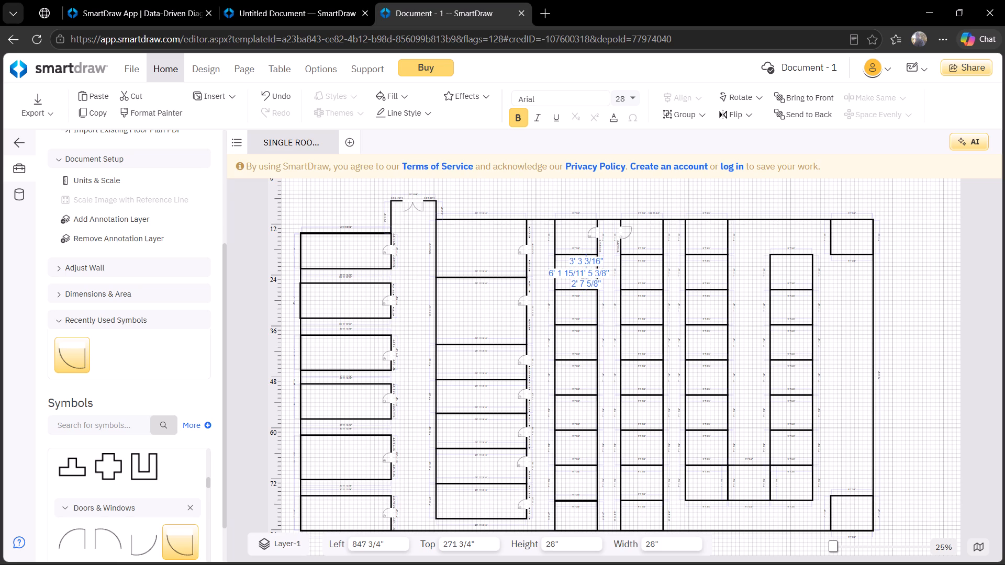
{"action": "left_click_drag", "start_coordinate": [587, 274], "coordinate": [593, 274]}
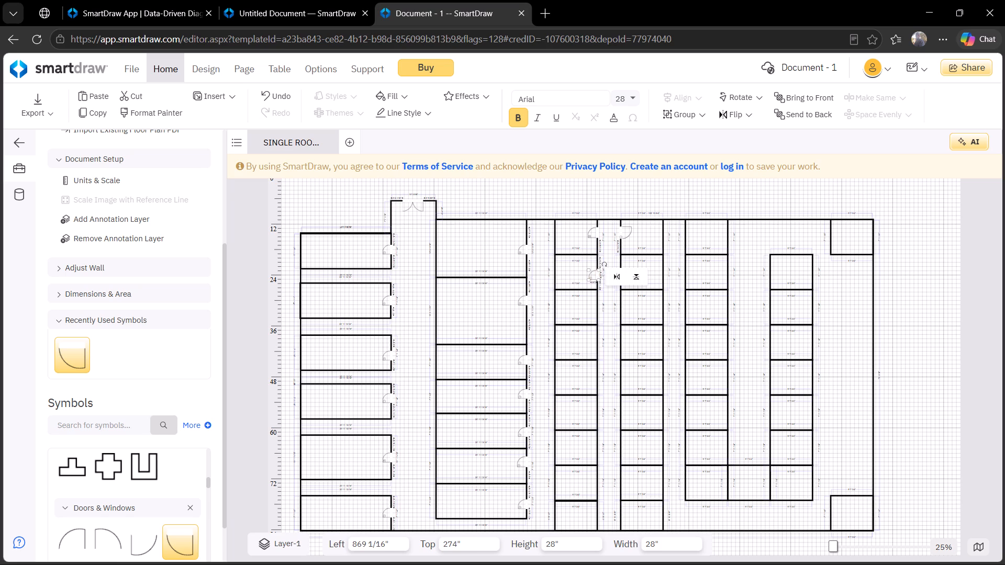
{"action": "left_click", "coordinate": [618, 308]}
Paste a copy of the 28" door and attach it to the right wall of the third column's third room from the top.
{"action": "key", "text": "ctrl+v"}
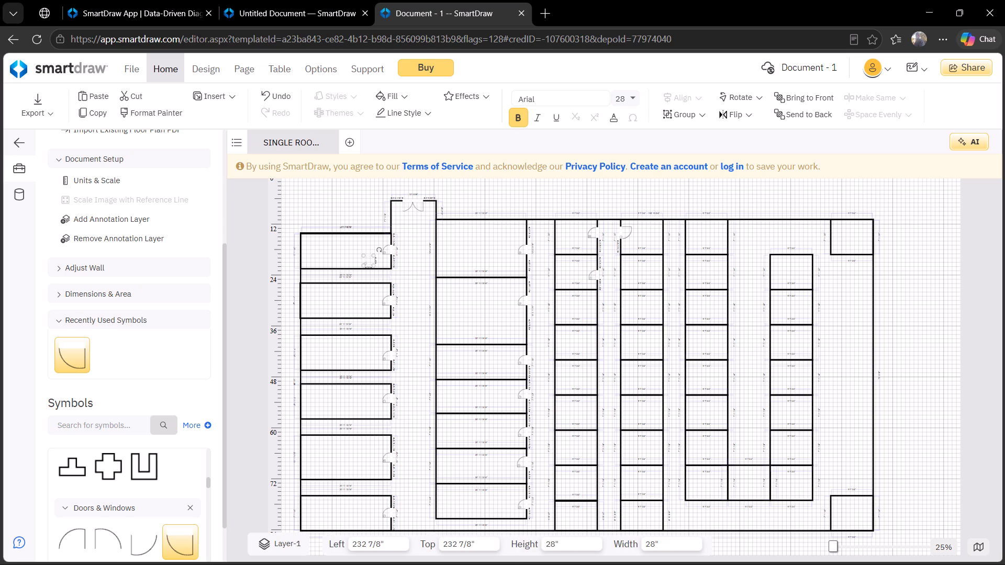
{"action": "left_click", "coordinate": [374, 259]}
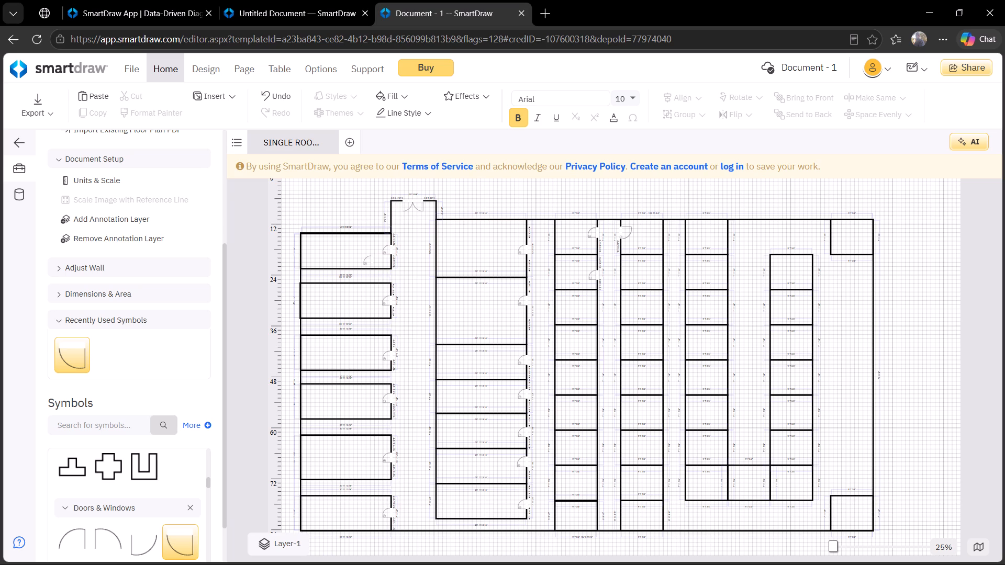
{"action": "left_click", "coordinate": [372, 261]}
{"action": "left_click_drag", "start_coordinate": [372, 261], "coordinate": [567, 311]}
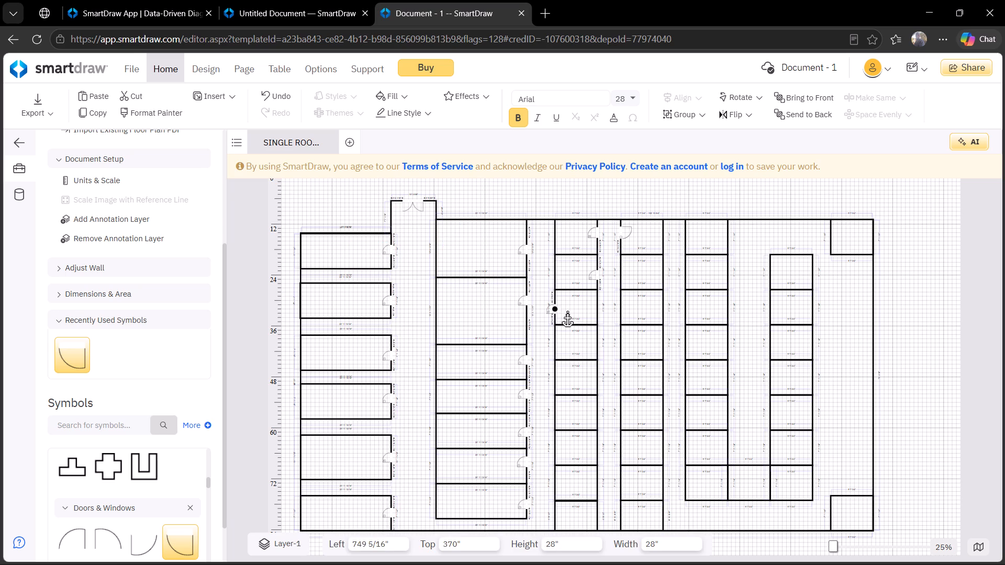
{"action": "left_click_drag", "start_coordinate": [567, 311], "coordinate": [597, 311]}
{"action": "left_click", "coordinate": [620, 362]}
Paste a copy of the 28" door, enlarge it to about 31 1/8", and attach it to the right wall of the third column's fourth room from the top.
{"action": "key", "text": "ctrl+v"}
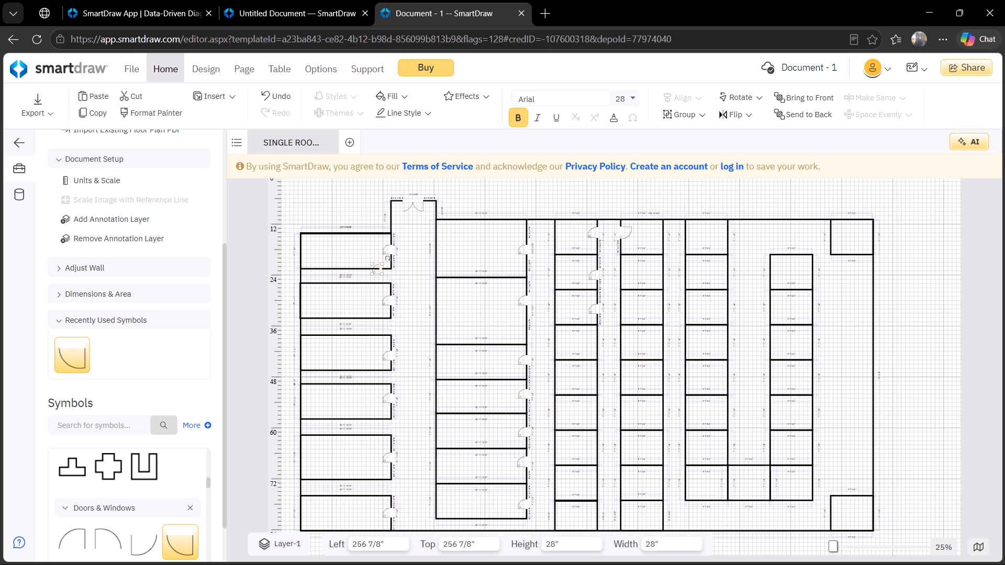
{"action": "left_click", "coordinate": [377, 273]}
{"action": "left_click", "coordinate": [382, 273]}
{"action": "left_click_drag", "start_coordinate": [380, 273], "coordinate": [591, 342]}
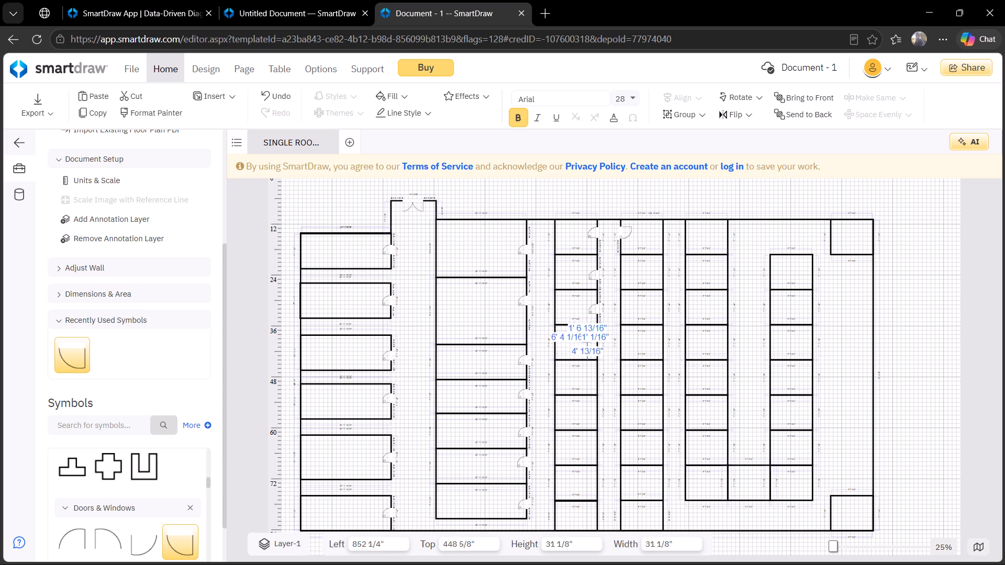
{"action": "left_click_drag", "start_coordinate": [591, 342], "coordinate": [595, 343]}
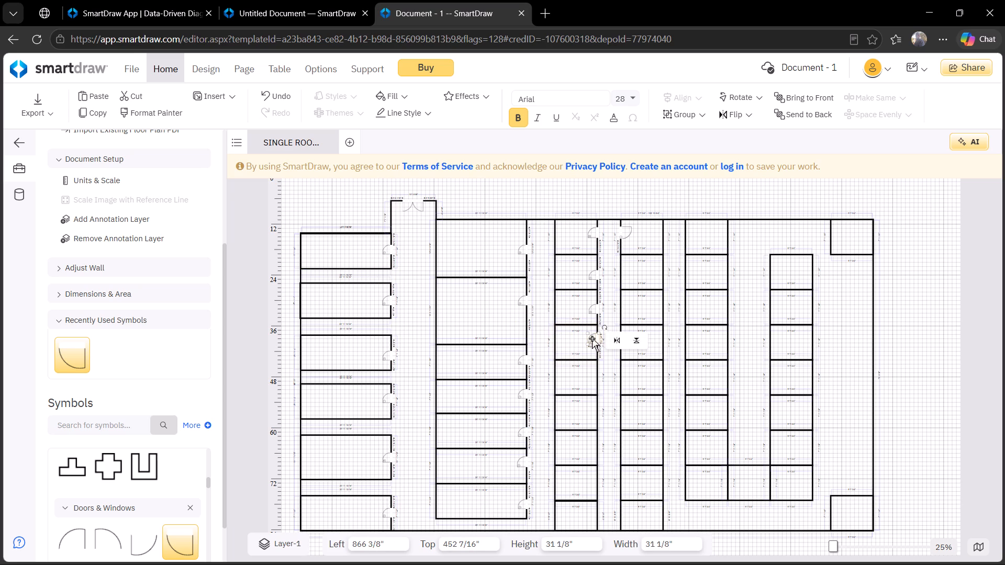
{"action": "left_click_drag", "start_coordinate": [592, 339], "coordinate": [595, 348]}
{"action": "left_click", "coordinate": [601, 359]}
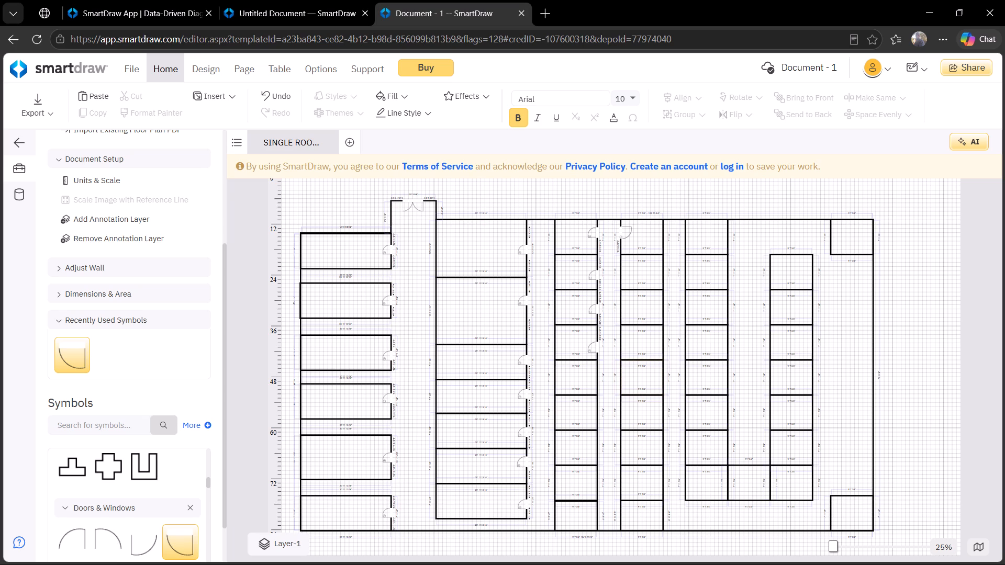
Paste a copy of the 28" door and attach it to the right wall of the third column's fifth room from the top.
{"action": "key", "text": "ctrl+v"}
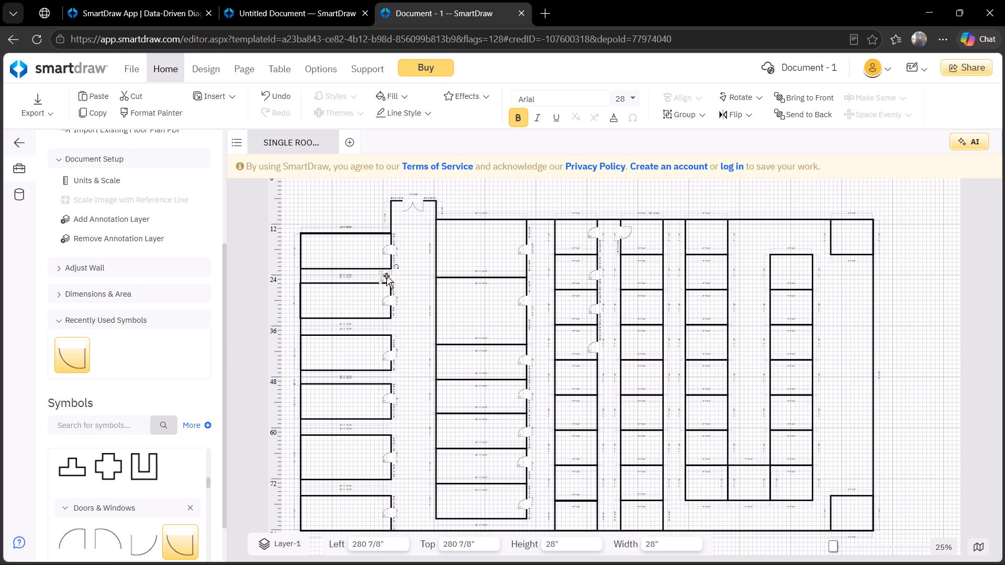
{"action": "left_click", "coordinate": [386, 276]}
{"action": "left_click_drag", "start_coordinate": [386, 276], "coordinate": [583, 371]}
{"action": "left_click_drag", "start_coordinate": [583, 371], "coordinate": [596, 377]}
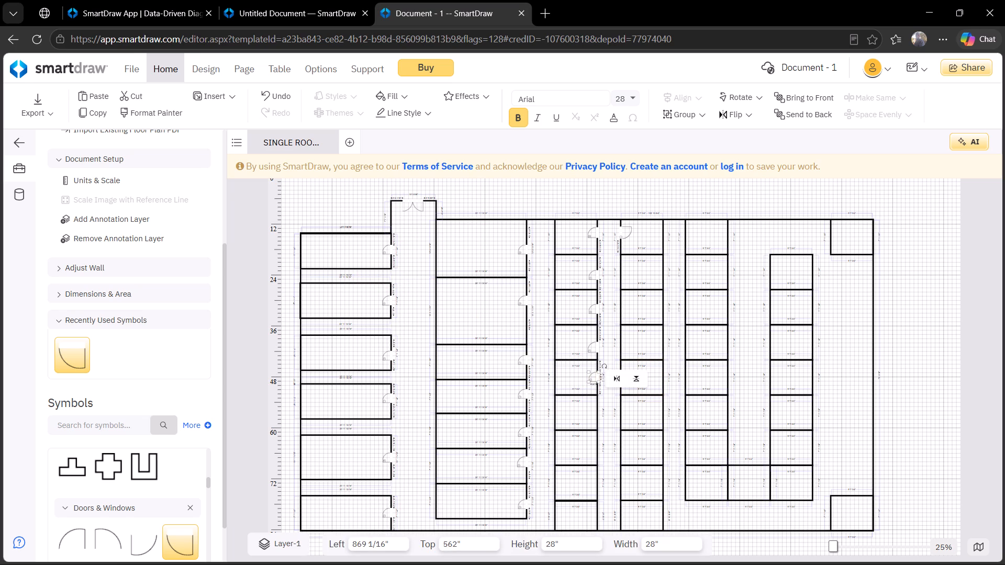
{"action": "left_click", "coordinate": [608, 400]}
Paste a copy of the 28" door and attach it to the right wall of the third column's sixth room from the top.
{"action": "key", "text": "ctrl+v"}
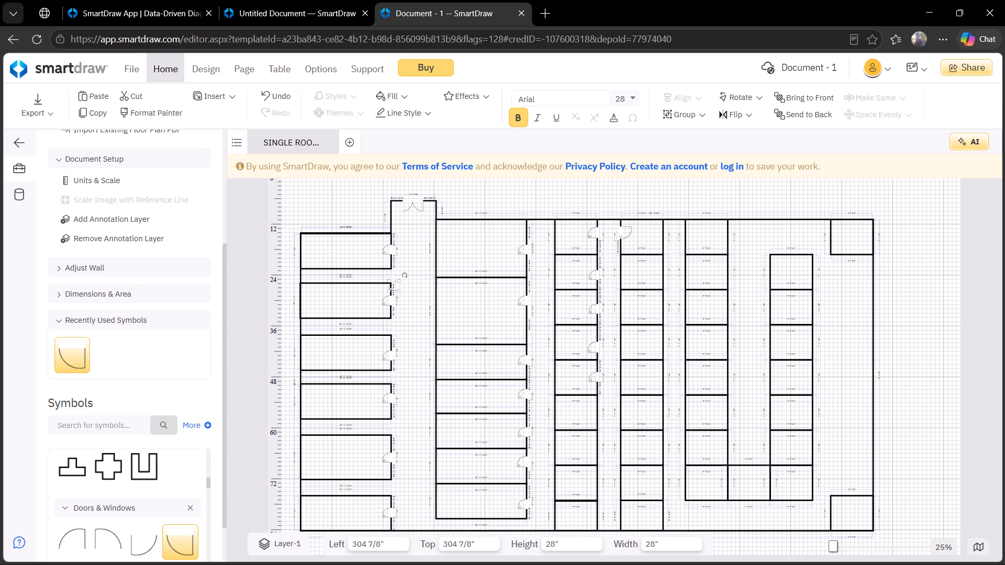
{"action": "left_click", "coordinate": [394, 287]}
{"action": "left_click_drag", "start_coordinate": [394, 287], "coordinate": [598, 410]}
{"action": "left_click_drag", "start_coordinate": [598, 410], "coordinate": [597, 411]}
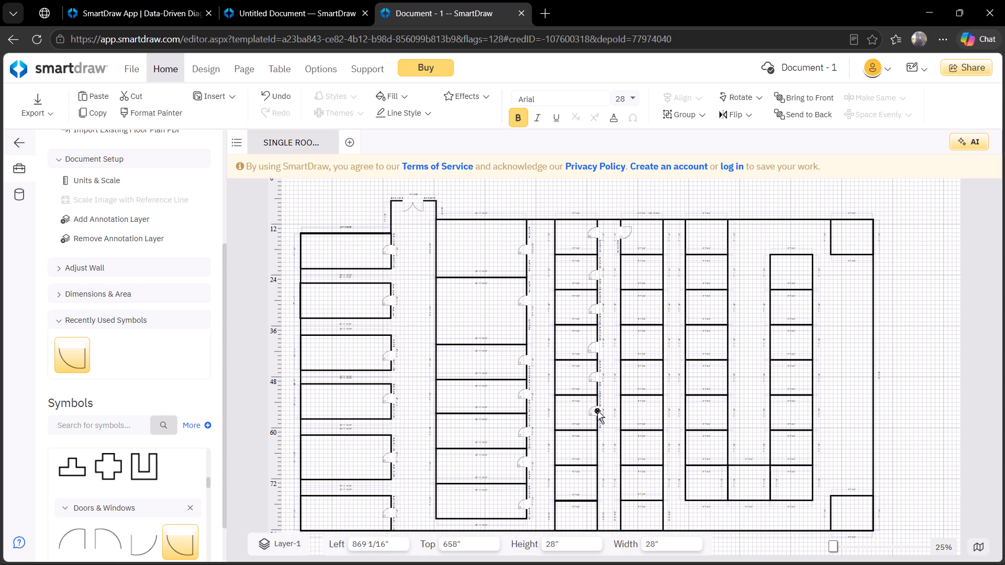
{"action": "left_click", "coordinate": [611, 435]}
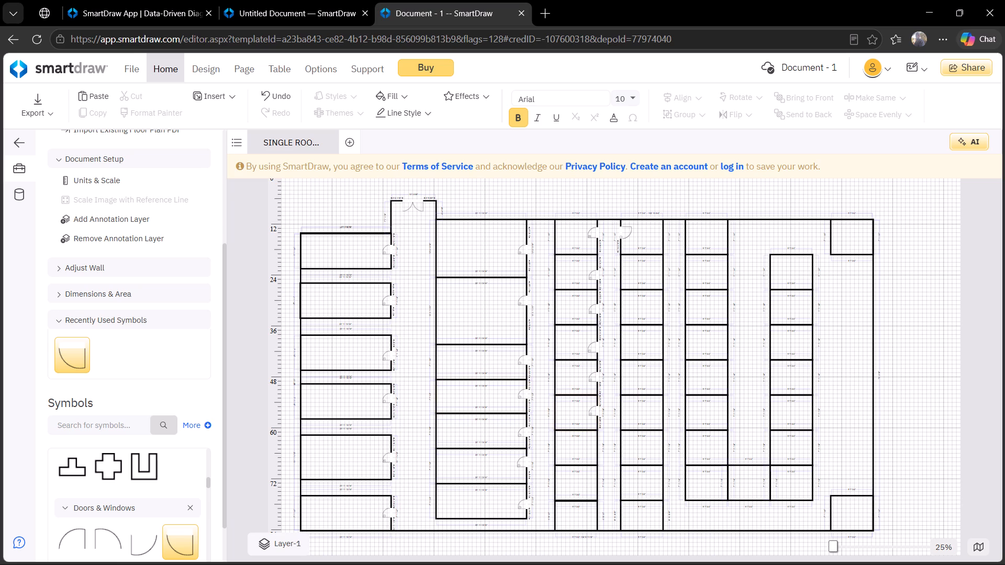
Paste a copy of the 28" door and attach it to the right wall of the third column's seventh room from the top.
{"action": "key", "text": "ctrl+v"}
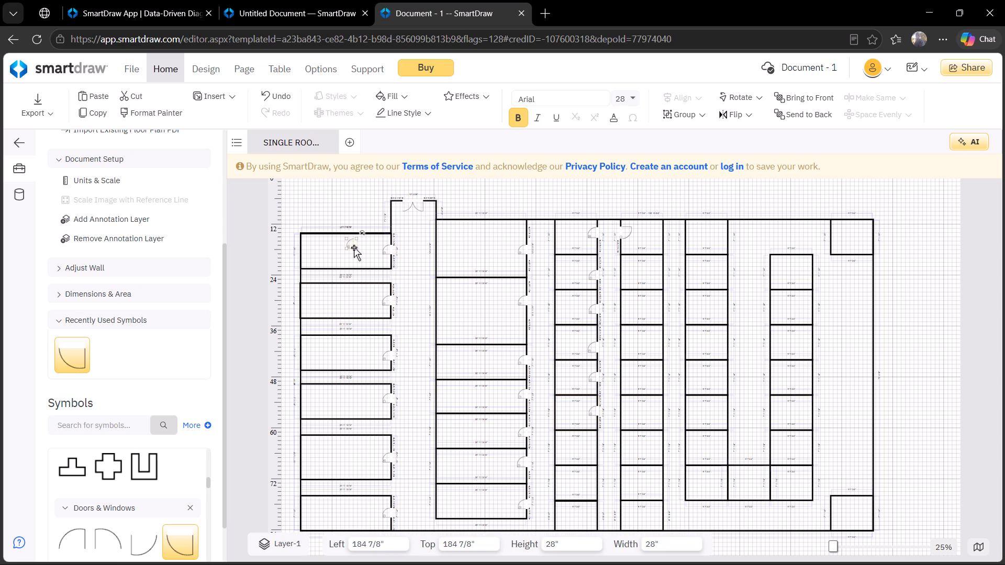
{"action": "left_click", "coordinate": [354, 247]}
{"action": "left_click_drag", "start_coordinate": [353, 247], "coordinate": [537, 377]}
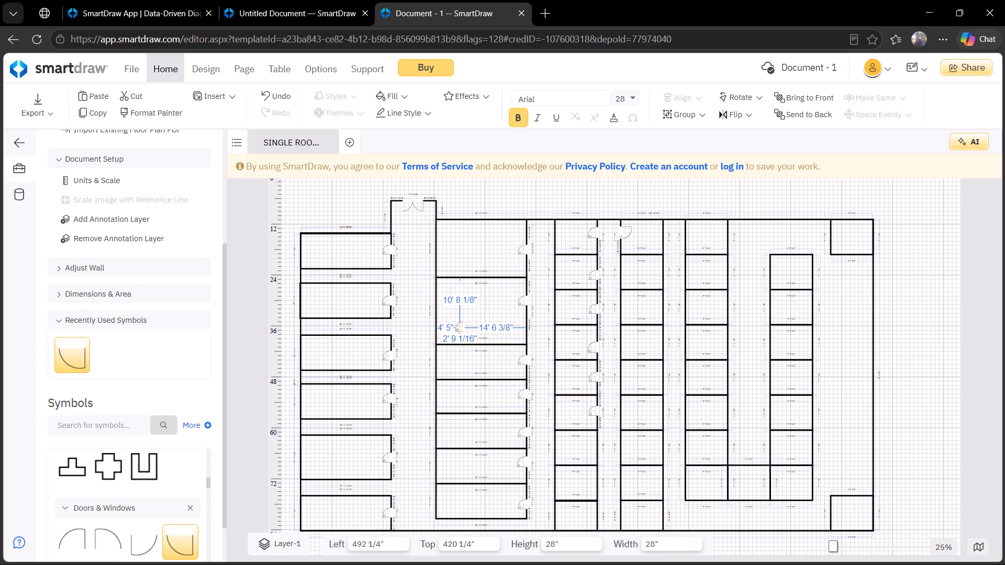
{"action": "left_click_drag", "start_coordinate": [537, 377], "coordinate": [591, 446]}
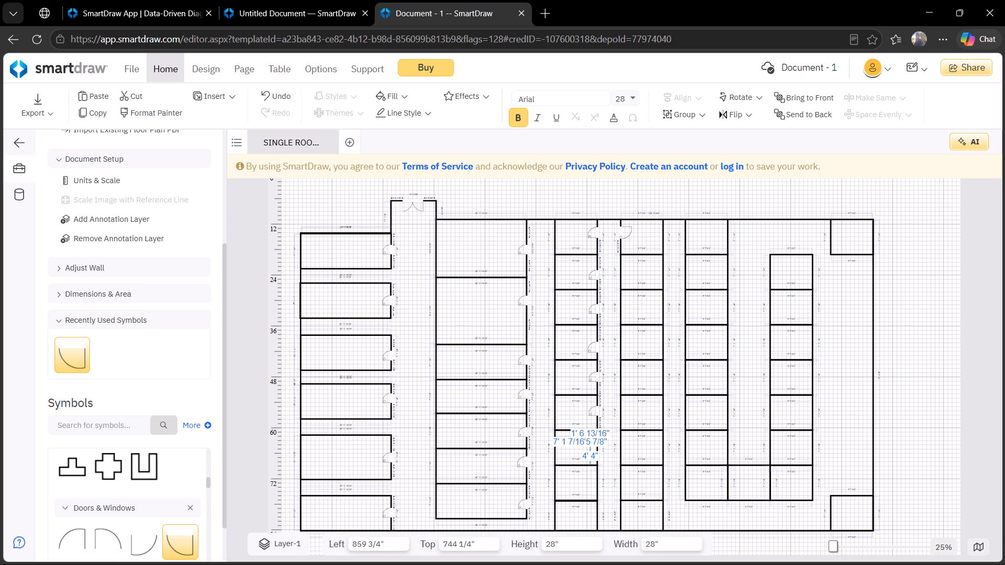
{"action": "left_click_drag", "start_coordinate": [591, 446], "coordinate": [596, 448]}
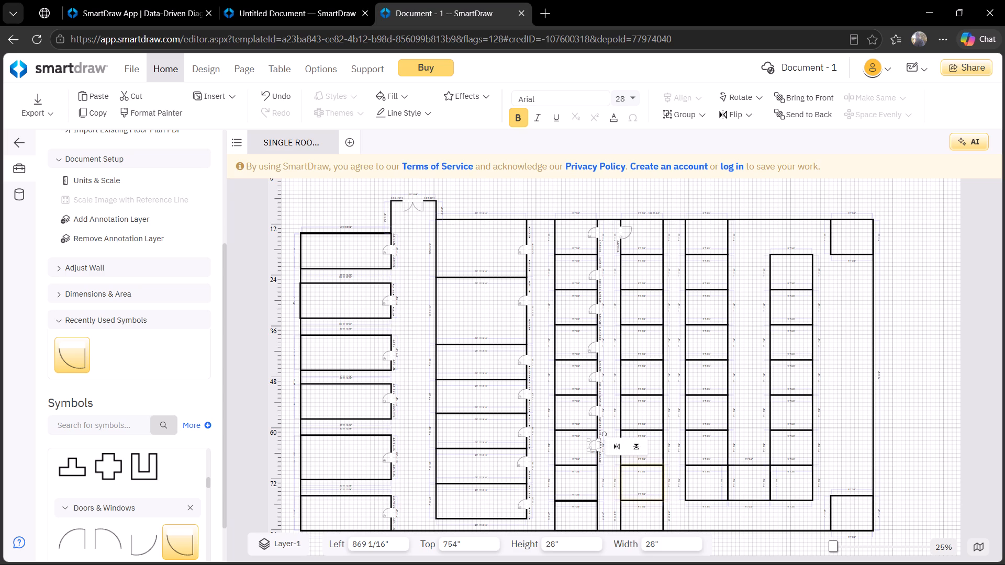
{"action": "left_click", "coordinate": [613, 480]}
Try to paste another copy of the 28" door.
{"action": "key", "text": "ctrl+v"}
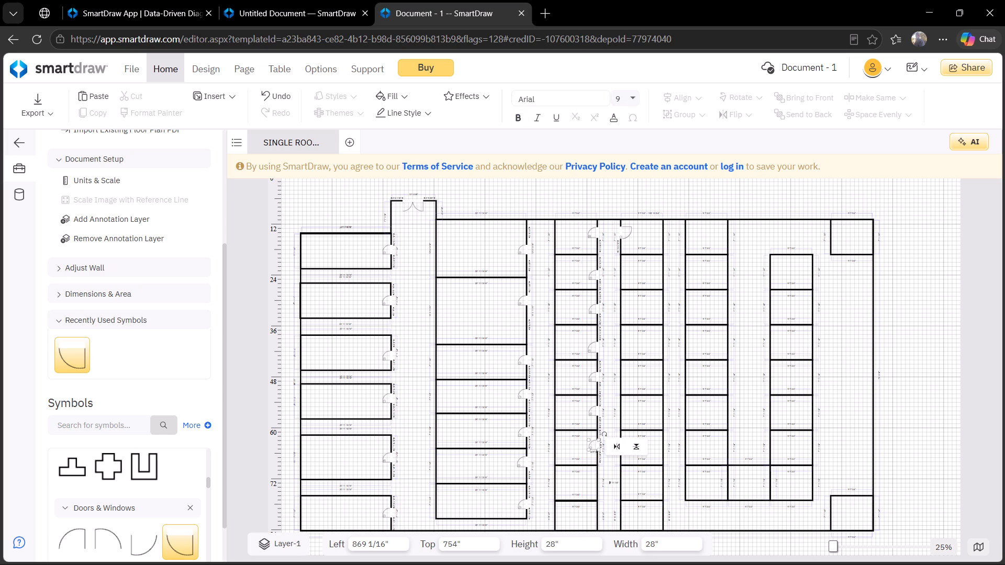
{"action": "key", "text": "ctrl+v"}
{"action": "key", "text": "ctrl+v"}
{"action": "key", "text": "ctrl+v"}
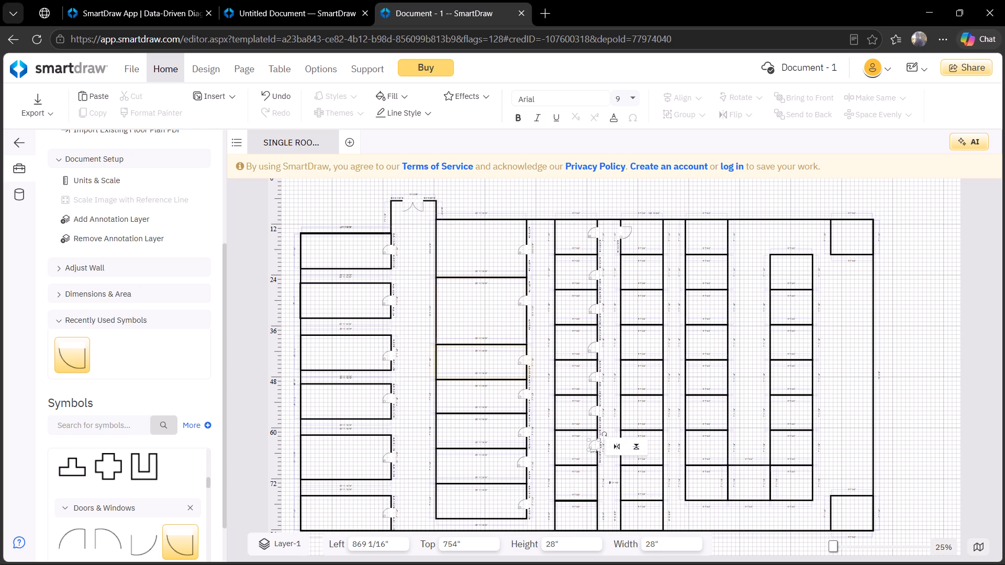
Copy the 28" door of the second column's third room and attach the copy to the right wall of the third column's eighth room.
{"action": "left_click", "coordinate": [527, 359]}
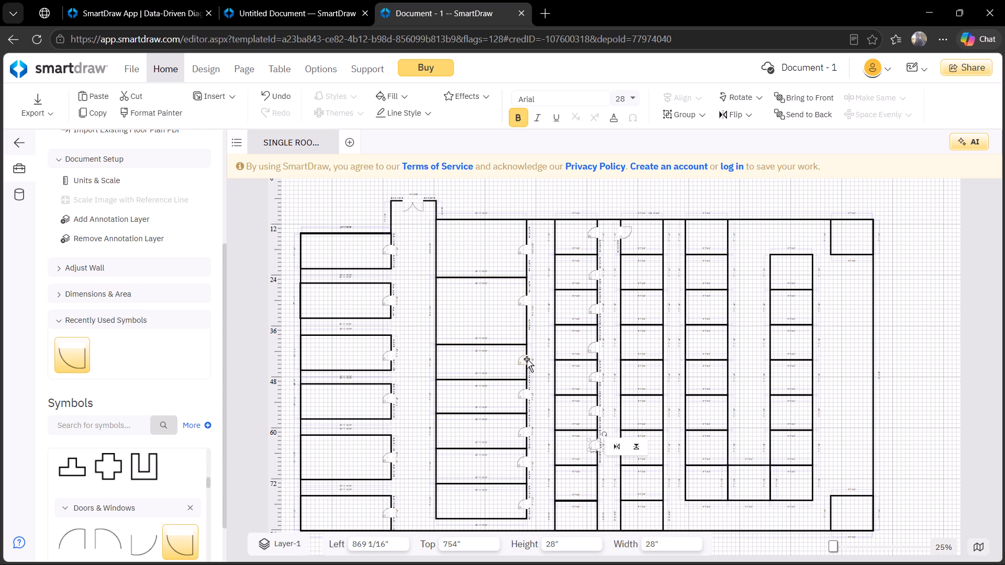
{"action": "left_click", "coordinate": [522, 361]}
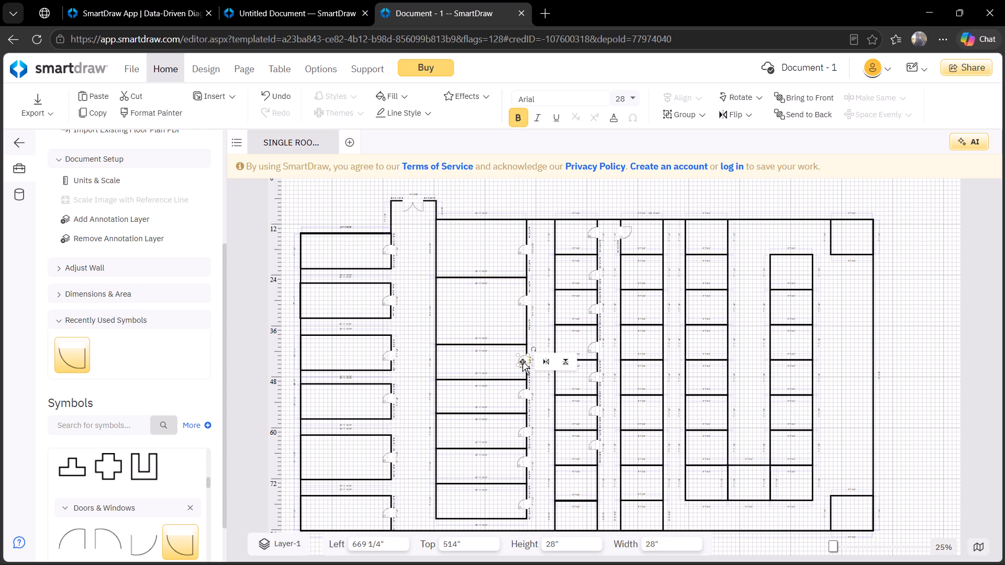
{"action": "key", "text": "ctrl+c"}
{"action": "key", "text": "ctrl+v"}
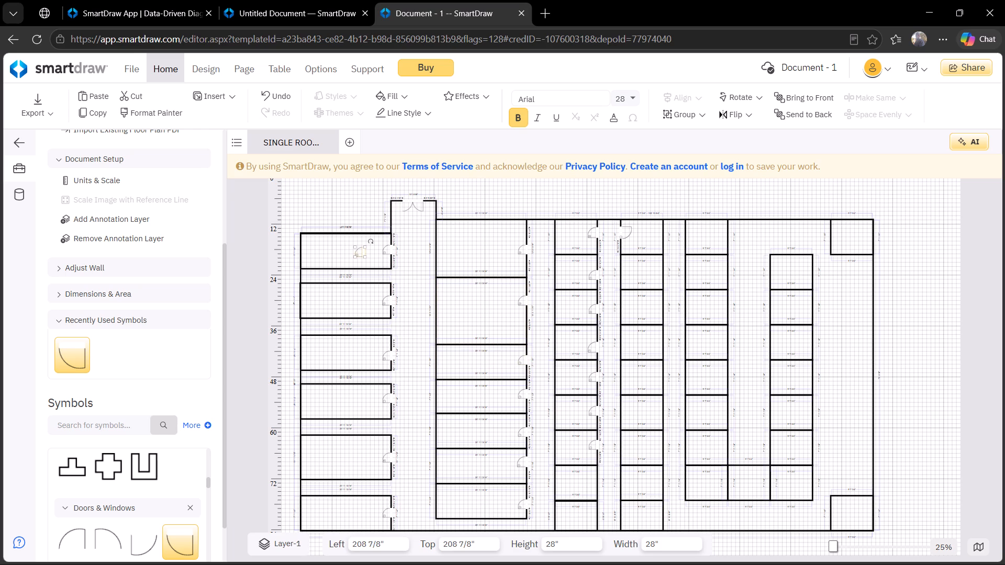
{"action": "left_click_drag", "start_coordinate": [361, 253], "coordinate": [472, 397]}
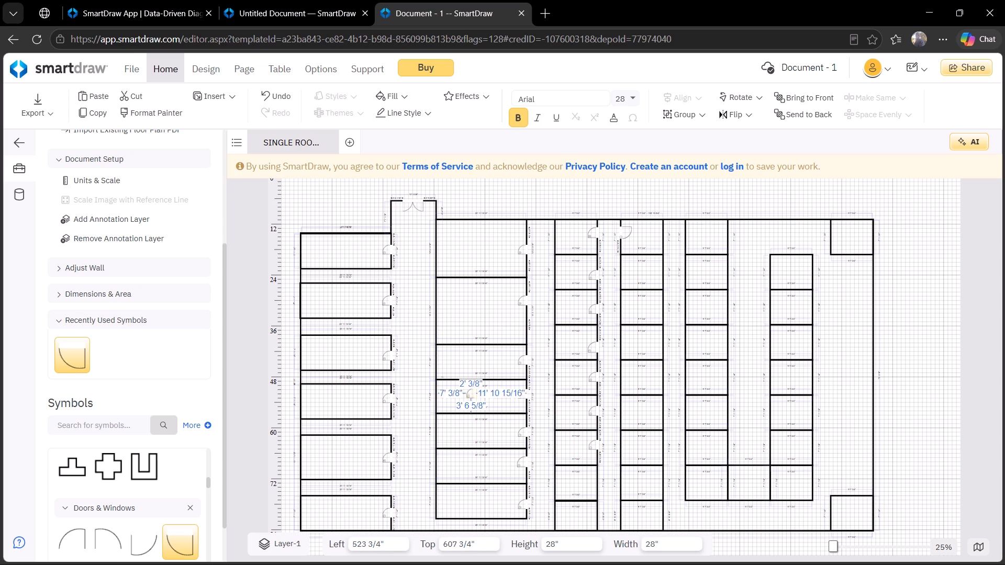
{"action": "left_click_drag", "start_coordinate": [472, 397], "coordinate": [592, 480]}
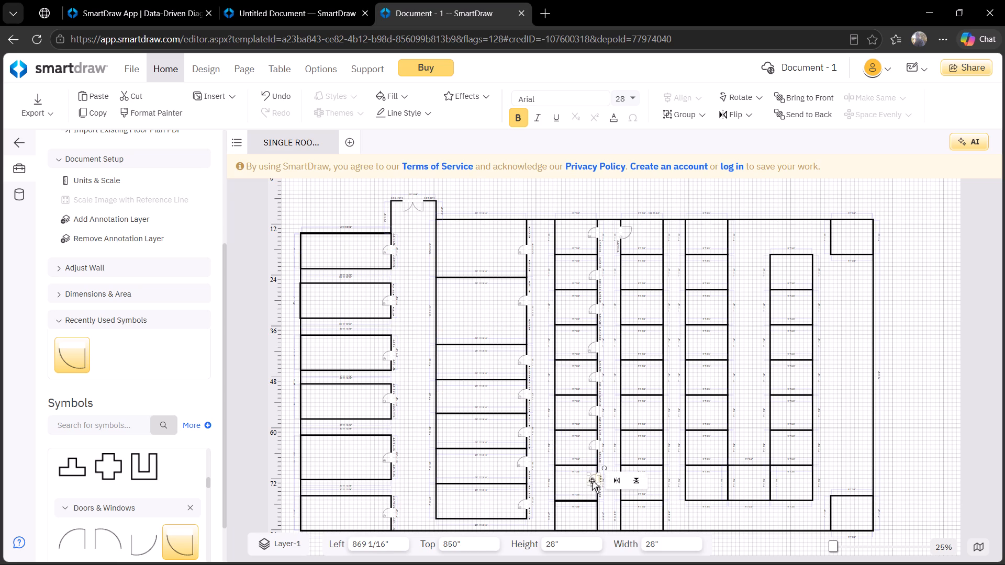
{"action": "left_click", "coordinate": [646, 428]}
Paste a copy of the 28" door and attach it to the right wall of the third column's bottom room.
{"action": "key", "text": "ctrl+v"}
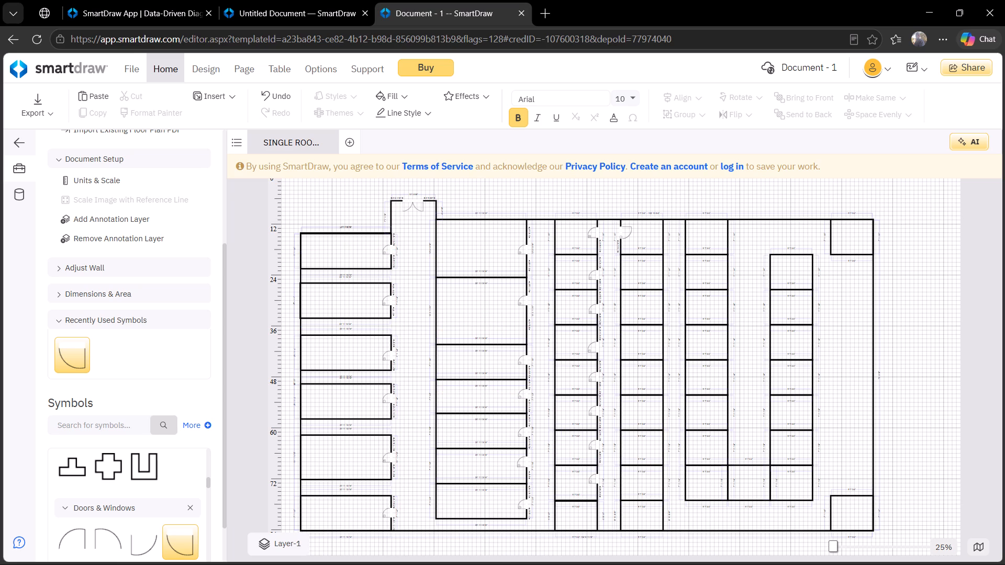
{"action": "left_click", "coordinate": [366, 260]}
{"action": "left_click_drag", "start_coordinate": [367, 260], "coordinate": [597, 517]}
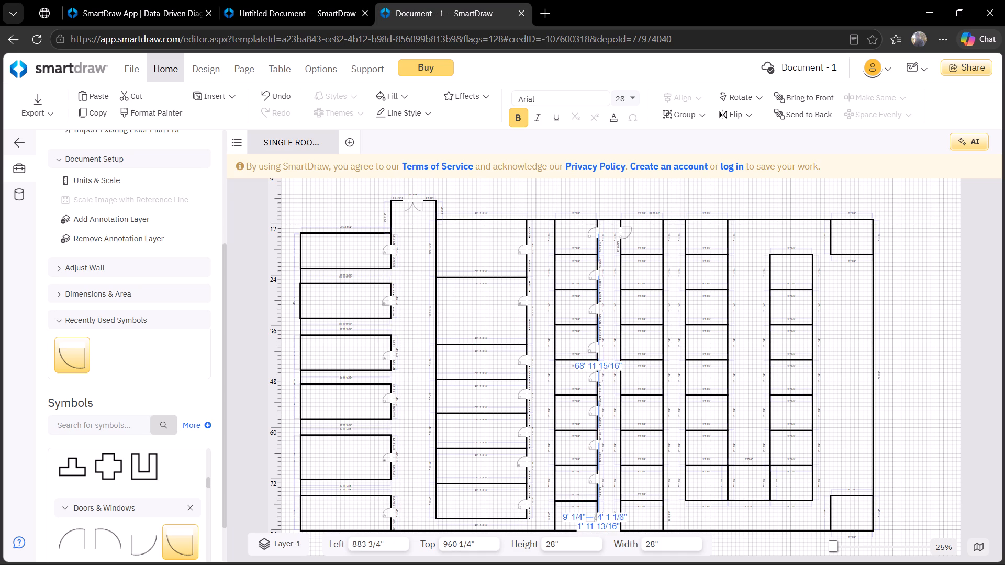
{"action": "left_click_drag", "start_coordinate": [597, 517], "coordinate": [590, 513]}
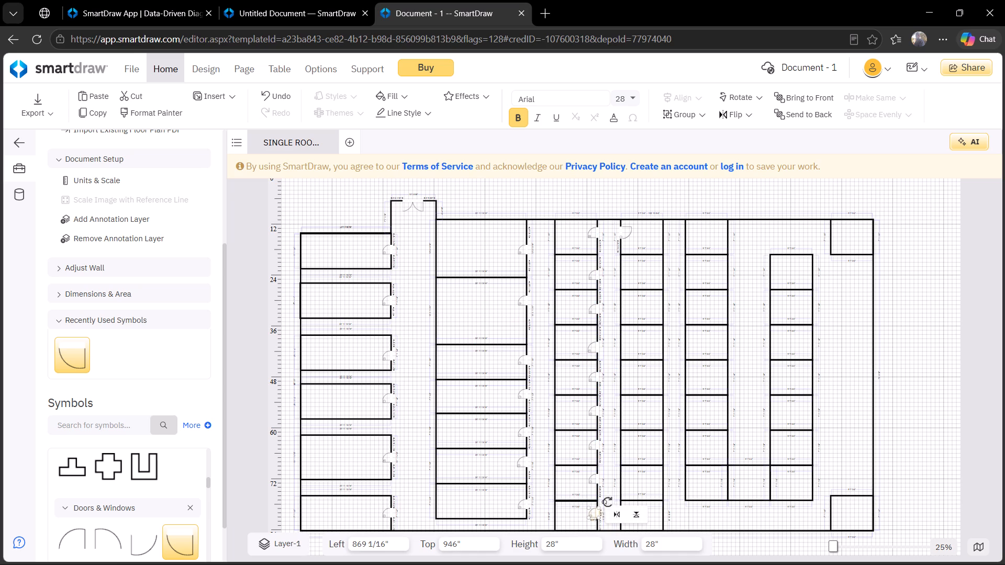
{"action": "left_click", "coordinate": [711, 445]}
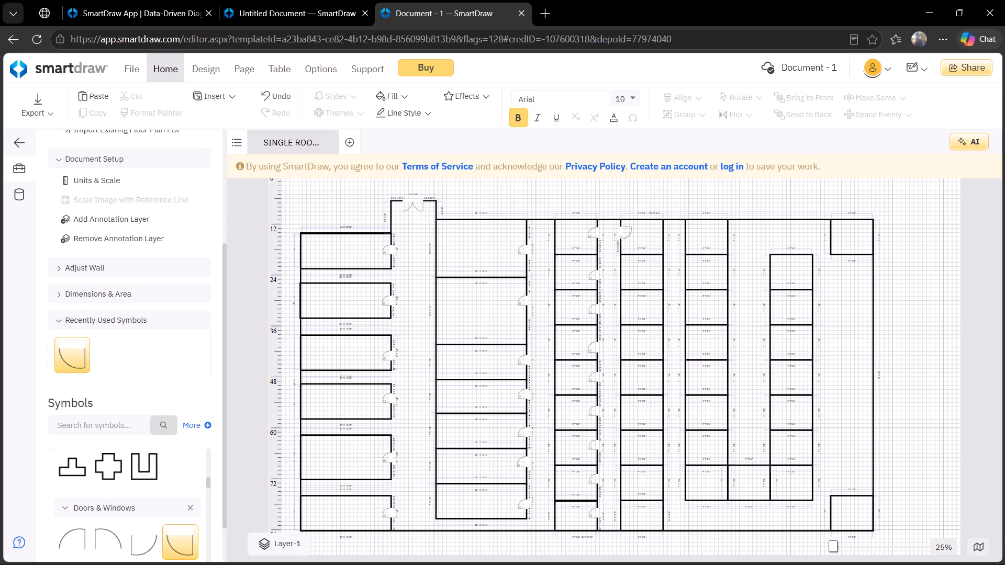
Rename the SINGLE ROOMS DESIGN page as SINGLE ROOMS X BEDSITTER DESIGNS.
{"action": "right_click", "coordinate": [291, 149]}
{"action": "left_click", "coordinate": [352, 235]}
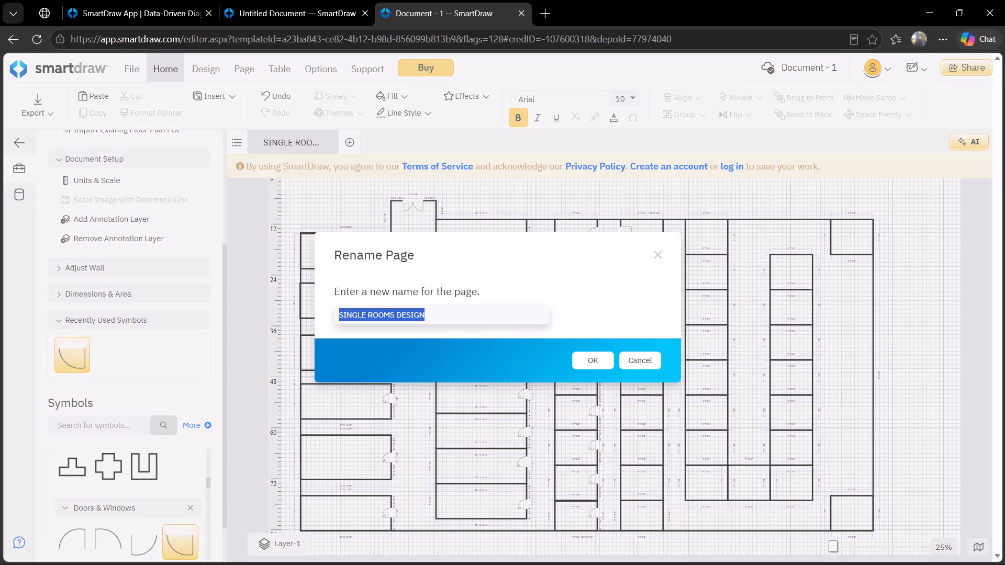
{"action": "left_click", "coordinate": [398, 318]}
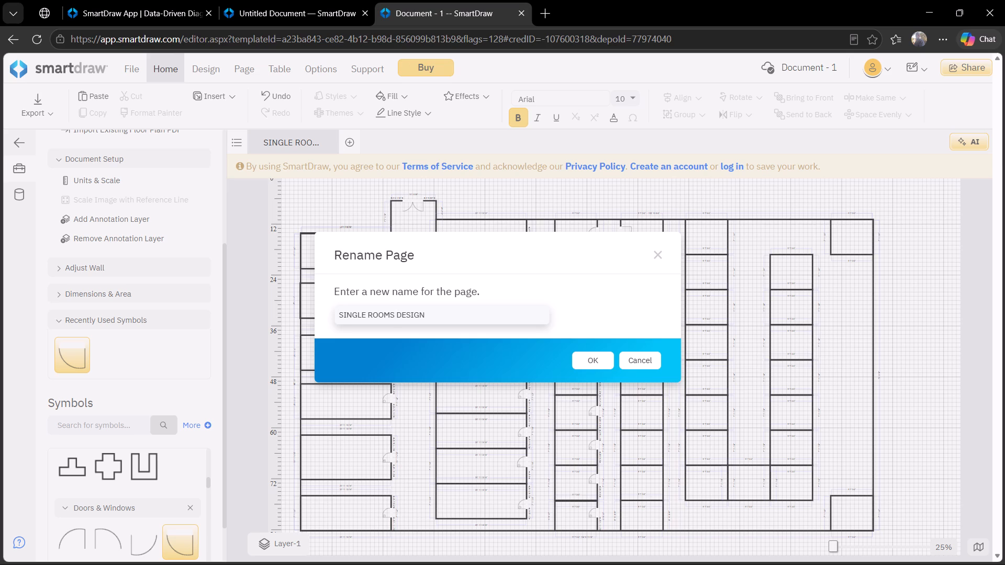
{"action": "type", "text": "X"}
{"action": "key", "text": "space"}
{"action": "type", "text": "BEDSITTER"}
{"action": "key", "text": "space"}
{"action": "key", "text": "Right"}
{"action": "key", "text": "Right"}
{"action": "key", "text": "Right"}
{"action": "key", "text": "Right"}
{"action": "key", "text": "Right"}
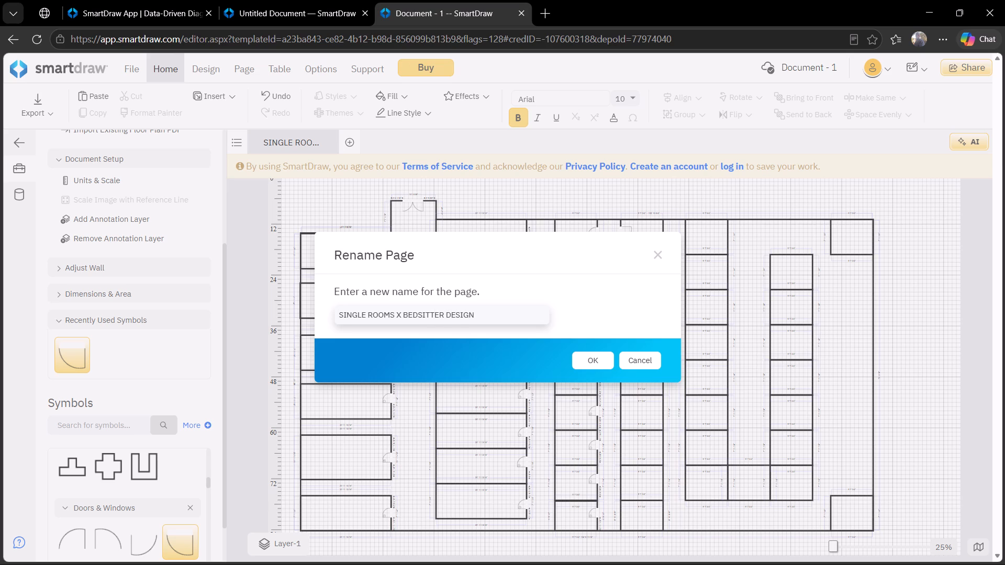
{"action": "key", "text": "Right"}
{"action": "key", "text": "s"}
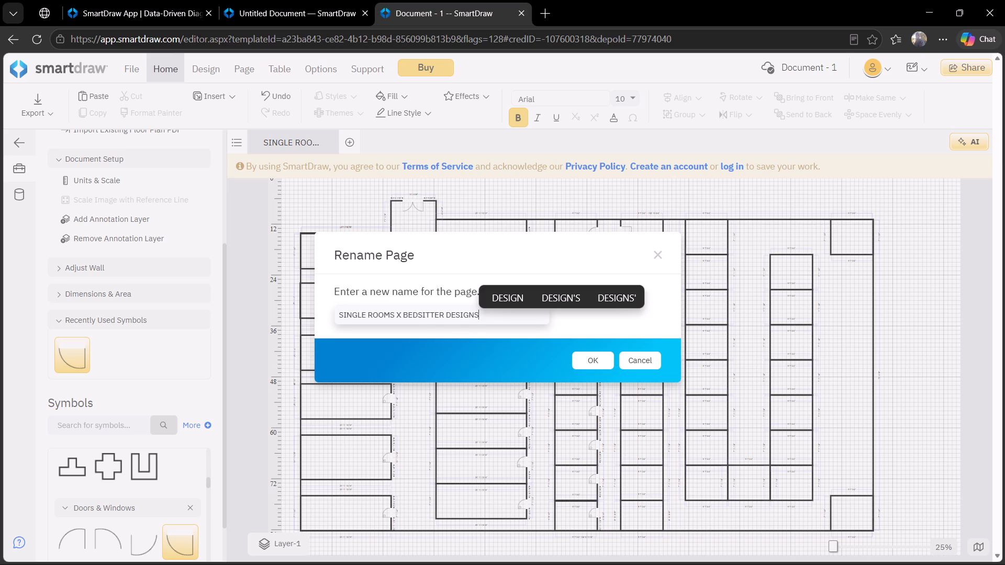
{"action": "left_click", "coordinate": [598, 363]}
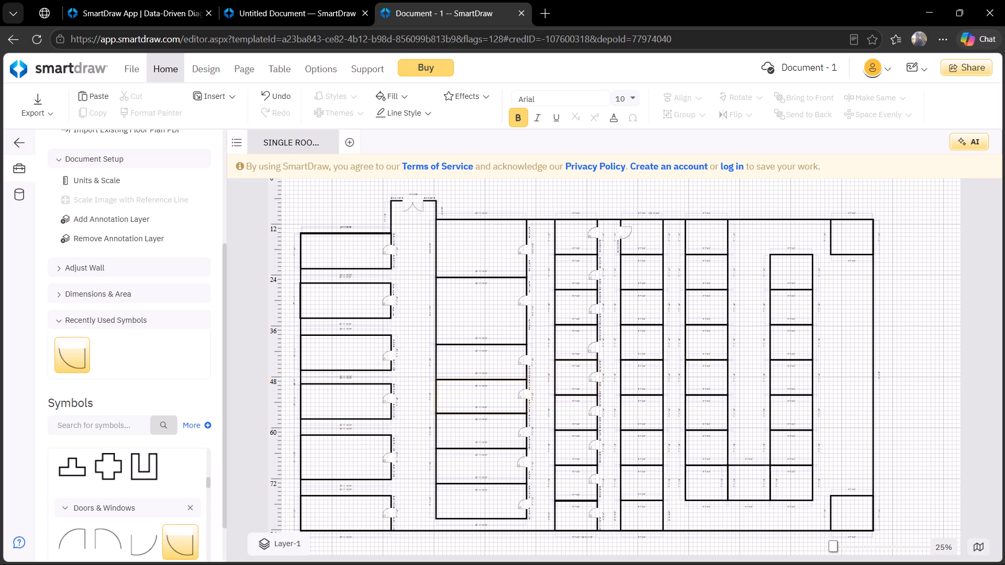
Paste a copy of the 28" door and attach it to the right wall of the fifth column's top room.
{"action": "key", "text": "ctrl+v"}
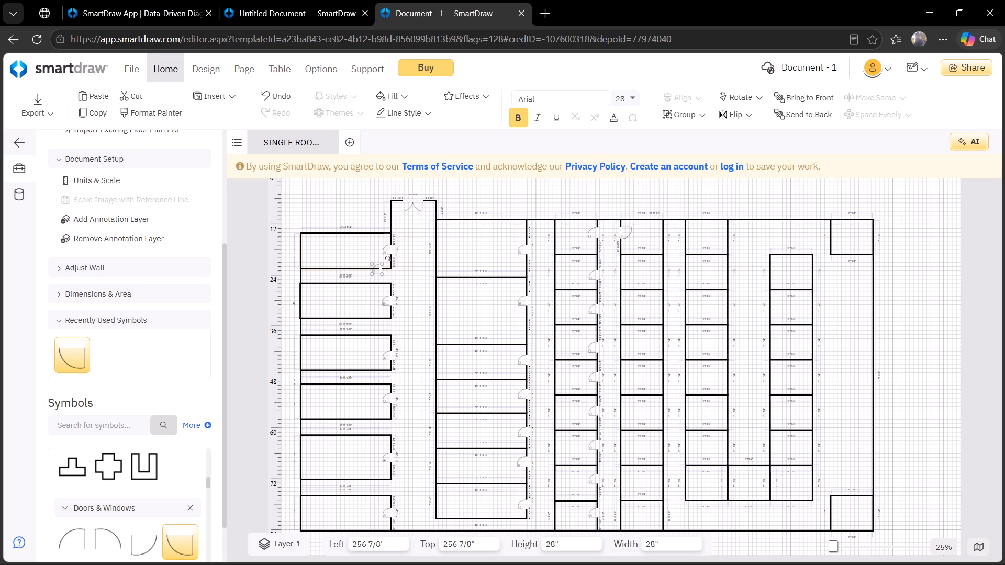
{"action": "left_click_drag", "start_coordinate": [375, 270], "coordinate": [618, 281]}
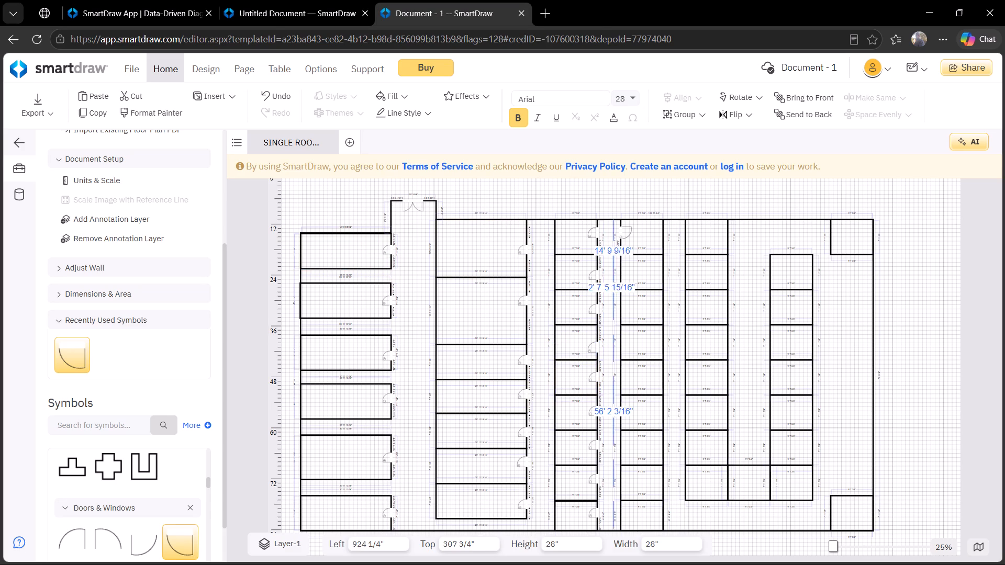
{"action": "left_click_drag", "start_coordinate": [618, 281], "coordinate": [703, 292]}
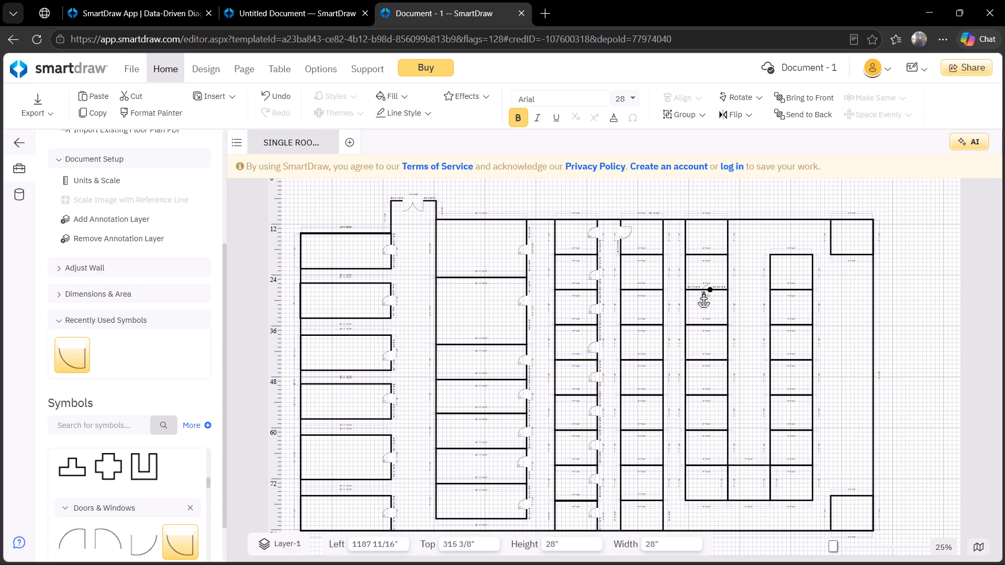
{"action": "left_click_drag", "start_coordinate": [703, 292], "coordinate": [721, 236]}
Paste a copy of the 28" door and attach it to the right wall of the fifth column's second room from the top.
{"action": "key", "text": "ctrl+v"}
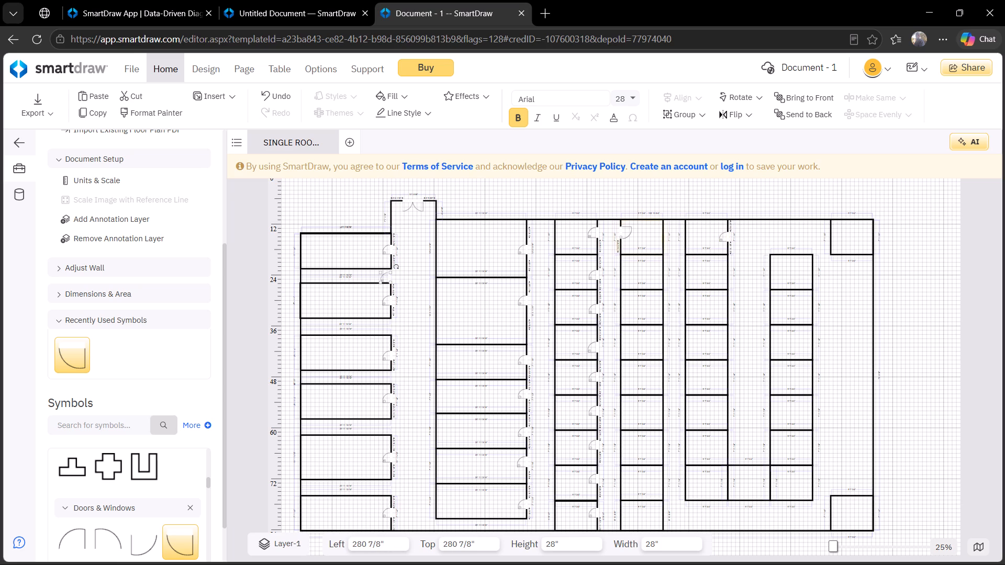
{"action": "left_click_drag", "start_coordinate": [384, 282], "coordinate": [683, 248]}
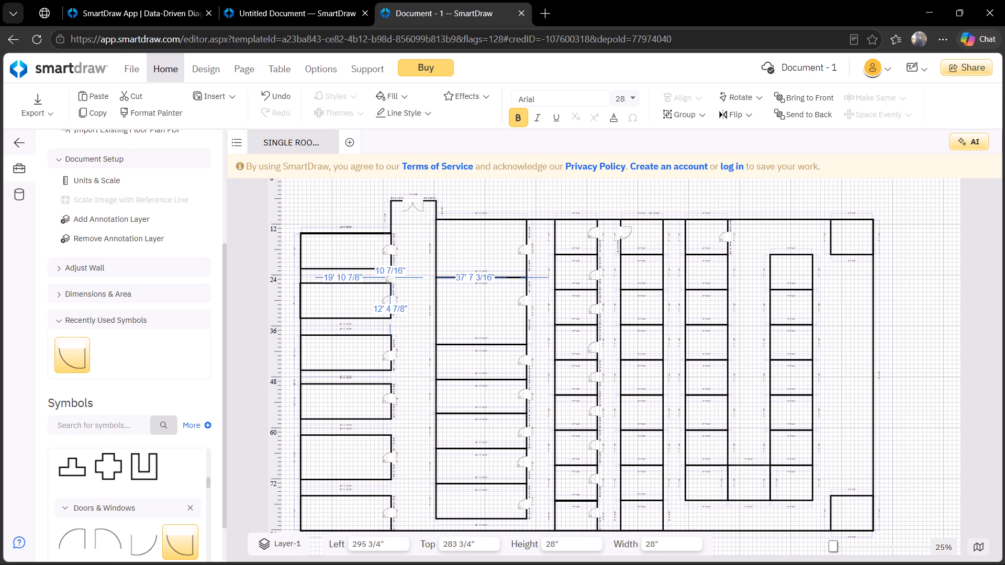
{"action": "left_click_drag", "start_coordinate": [683, 248], "coordinate": [722, 276]}
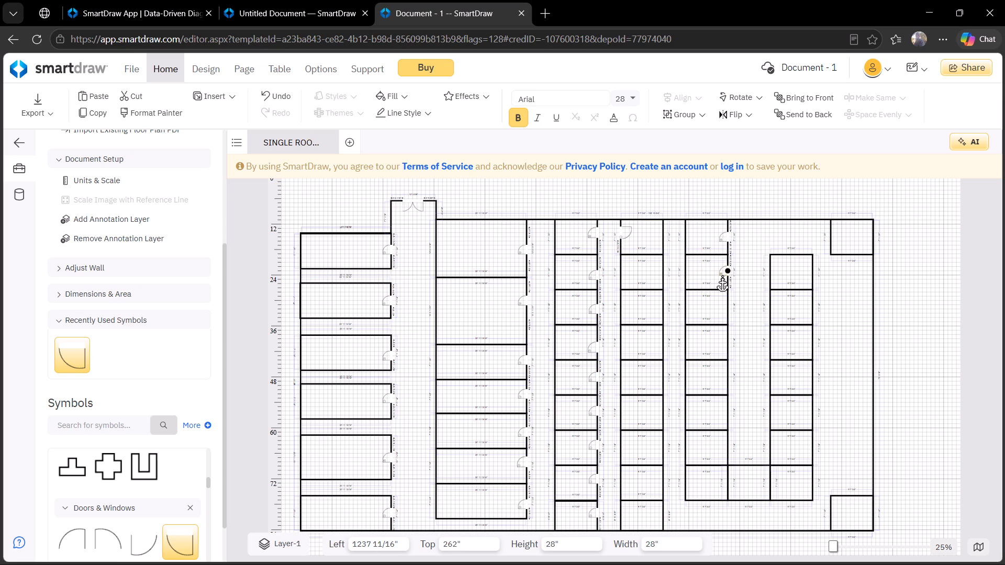
{"action": "left_click_drag", "start_coordinate": [722, 276], "coordinate": [720, 276]}
{"action": "left_click", "coordinate": [736, 315]}
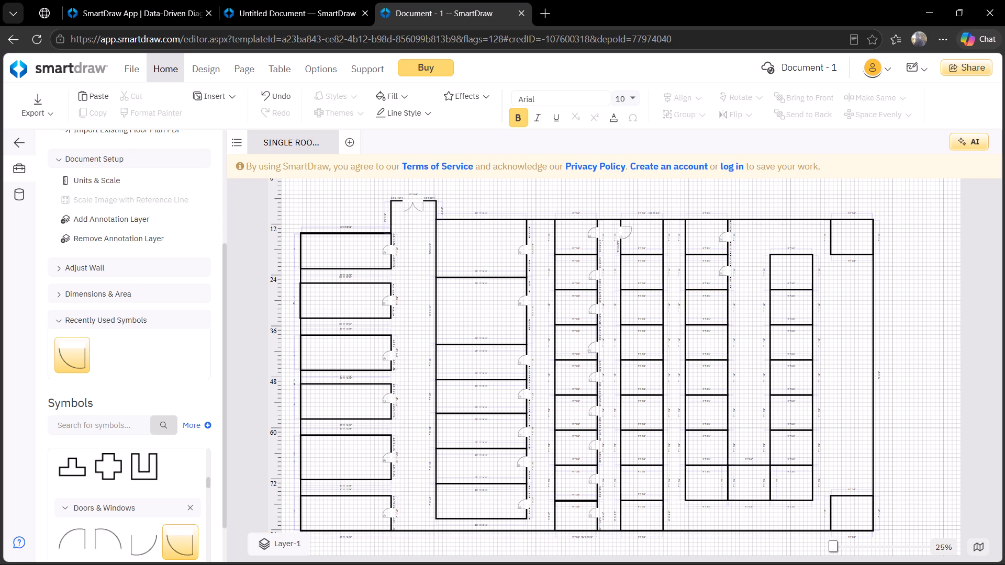
Paste a copy of the 28" door and attach it to the right wall of the fifth column's third room from the top.
{"action": "key", "text": "v"}
{"action": "key", "text": "ctrl+v"}
{"action": "left_click", "coordinate": [396, 286]}
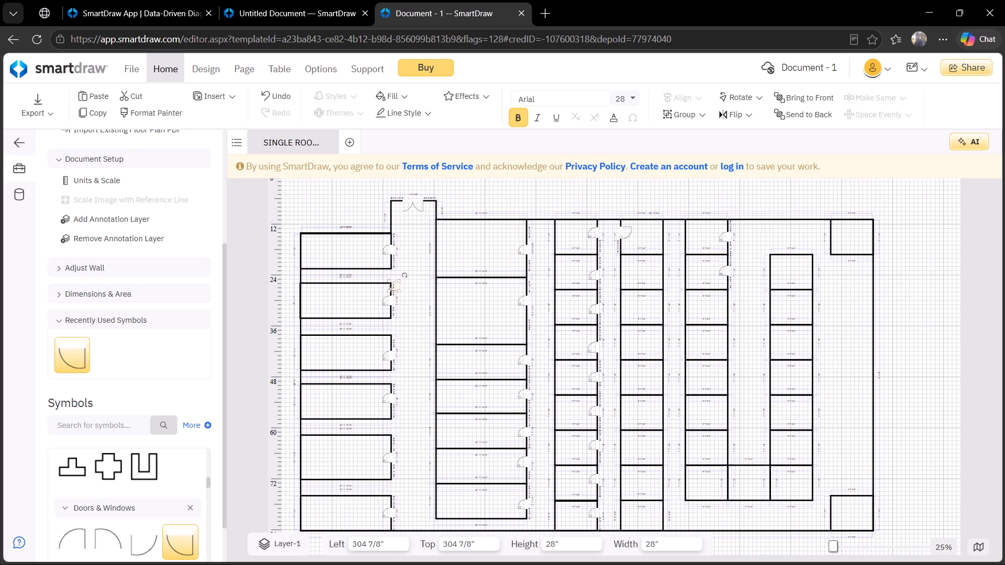
{"action": "left_click_drag", "start_coordinate": [396, 286], "coordinate": [723, 311]}
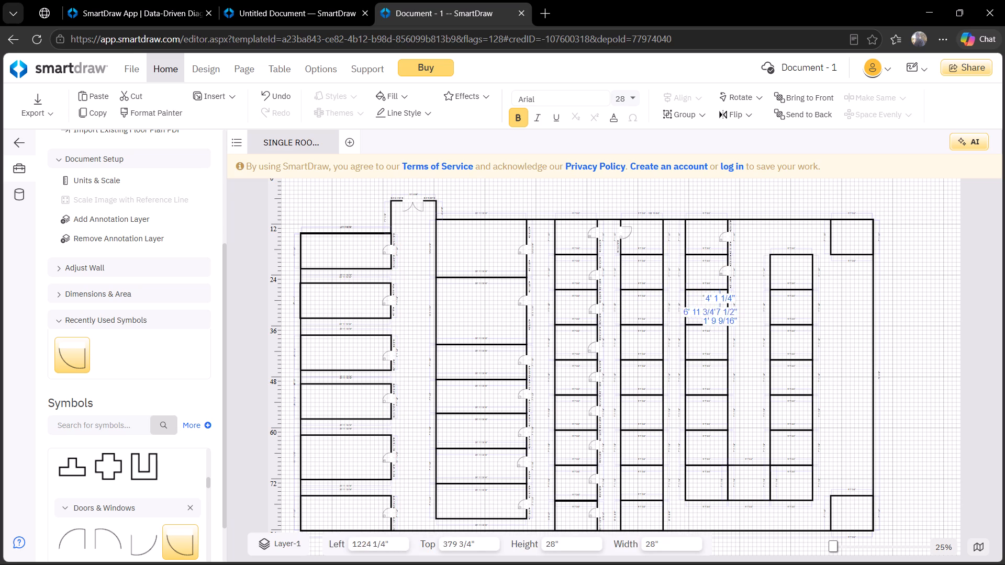
{"action": "left_click_drag", "start_coordinate": [723, 311], "coordinate": [725, 309]}
{"action": "left_click", "coordinate": [745, 336]}
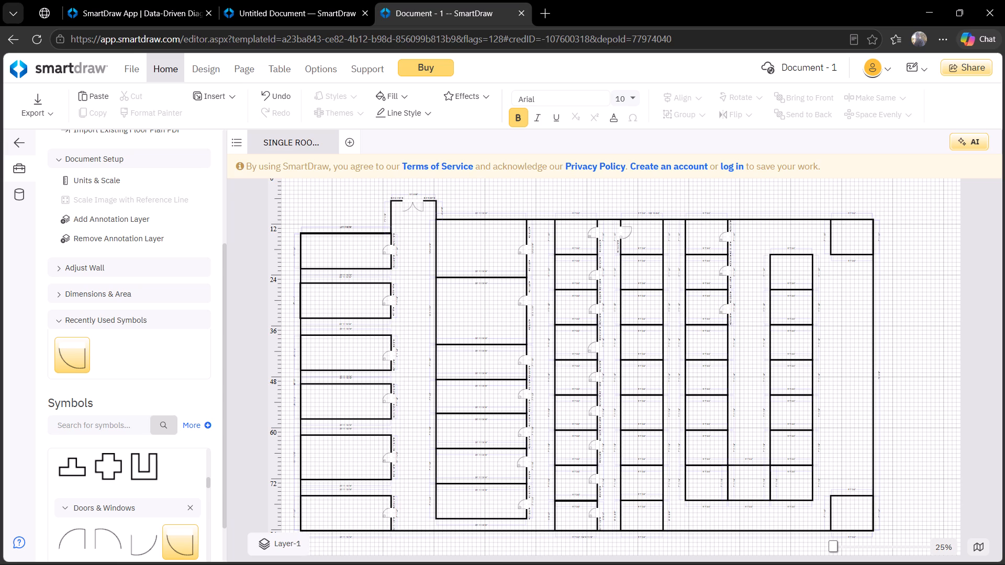
Paste a copy of the 28" door and attach it to the right wall of the fifth column's fourth room from the top.
{"action": "key", "text": "ctrl+v"}
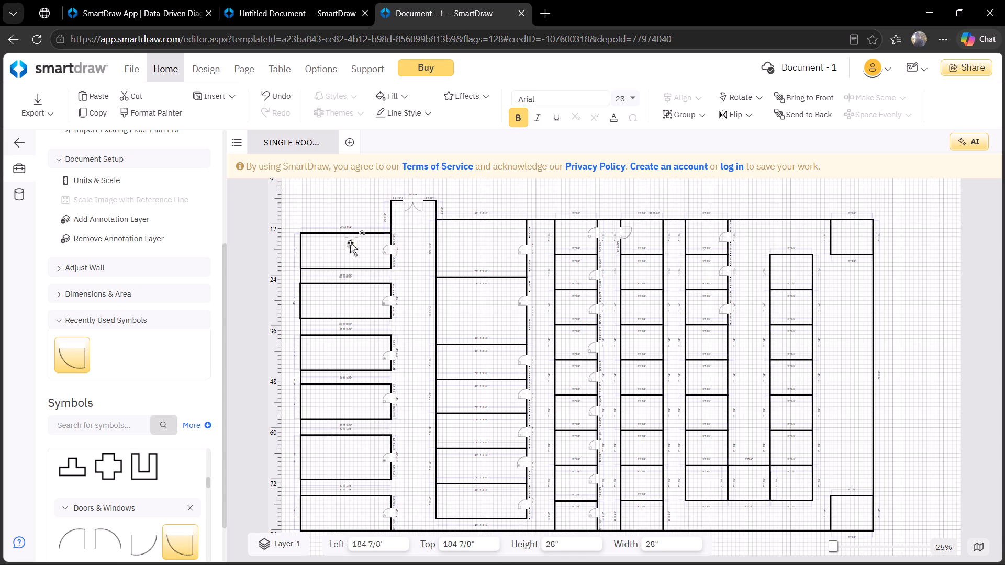
{"action": "left_click", "coordinate": [352, 245]}
{"action": "left_click_drag", "start_coordinate": [352, 245], "coordinate": [664, 366]}
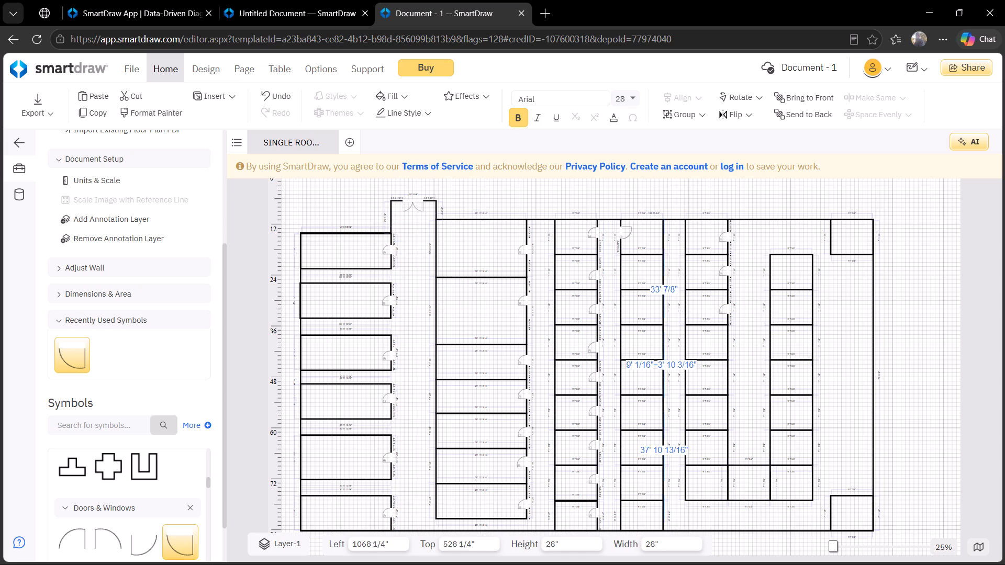
{"action": "left_click_drag", "start_coordinate": [664, 366], "coordinate": [724, 340]}
{"action": "left_click", "coordinate": [746, 375]}
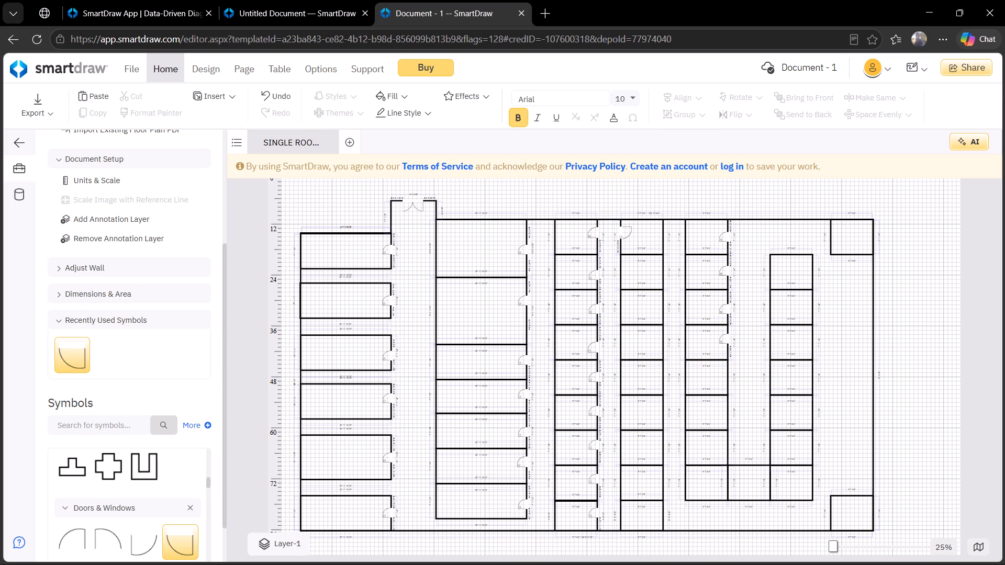
Paste a copy of the 28" door and attach it to the right wall of the fifth column's fifth room from the top.
{"action": "key", "text": "ctrl+v"}
{"action": "left_click", "coordinate": [358, 252]}
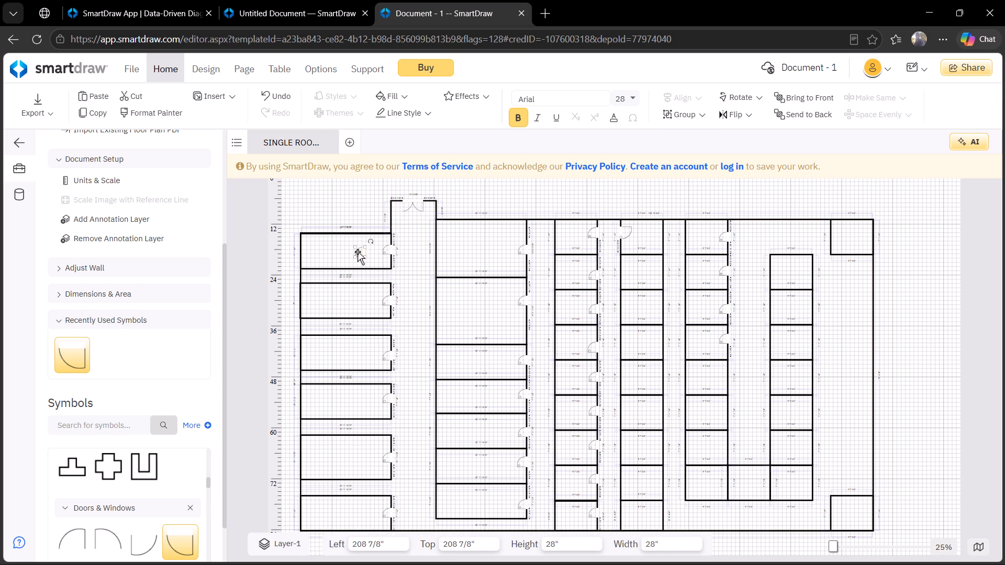
{"action": "left_click_drag", "start_coordinate": [358, 252], "coordinate": [700, 370]}
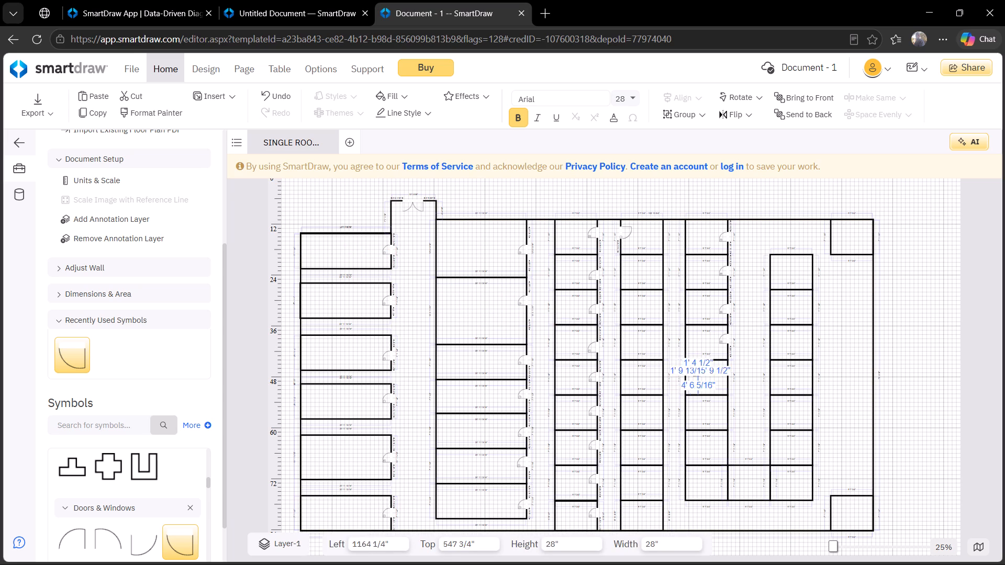
{"action": "left_click_drag", "start_coordinate": [700, 370], "coordinate": [723, 375]}
{"action": "left_click", "coordinate": [758, 405]}
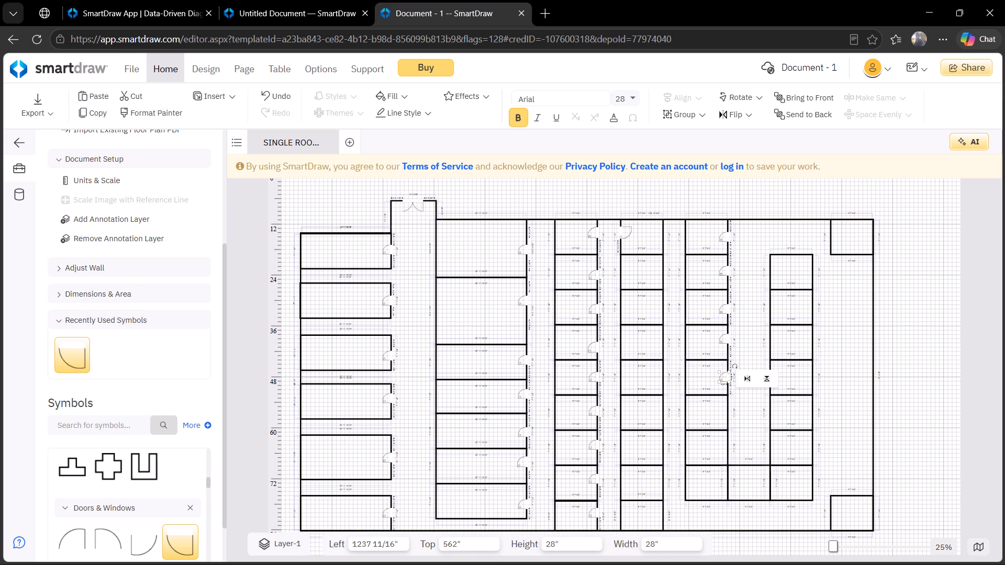
Try to paste another copy of the 28" door.
{"action": "key", "text": "ctrl+v"}
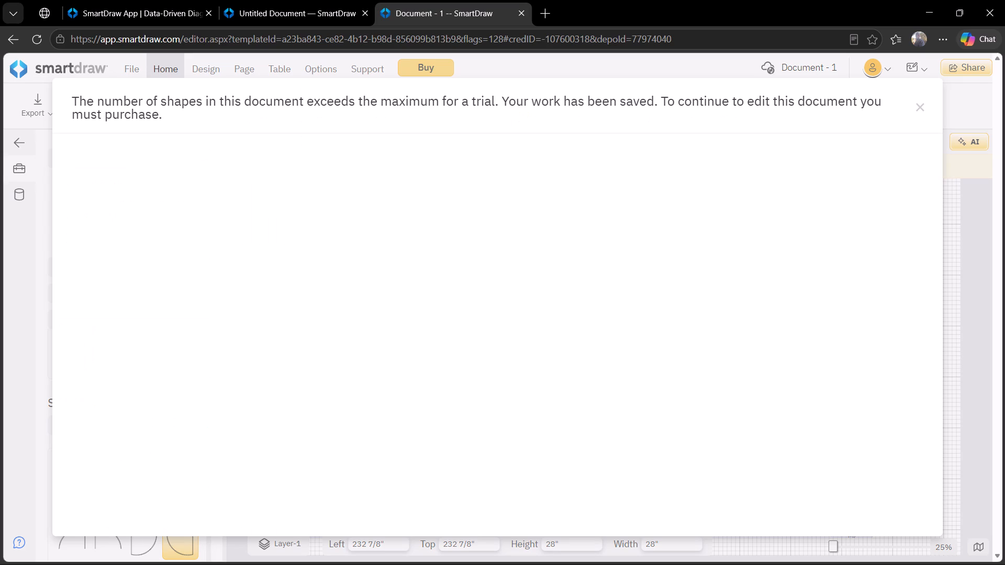